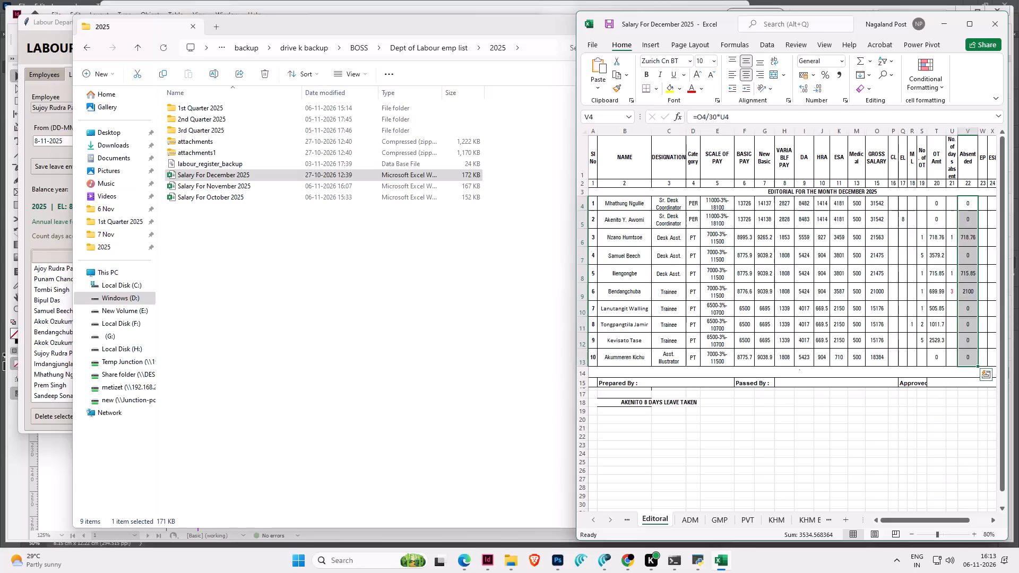
Hide the columns from Designation through ESA (C to K) on the Editoral sheet of the December 2025 salary workbook.
{"action": "left_click", "coordinate": [788, 291]}
{"action": "scroll", "coordinate": [789, 291], "scroll_direction": "up", "scroll_amount": 2}
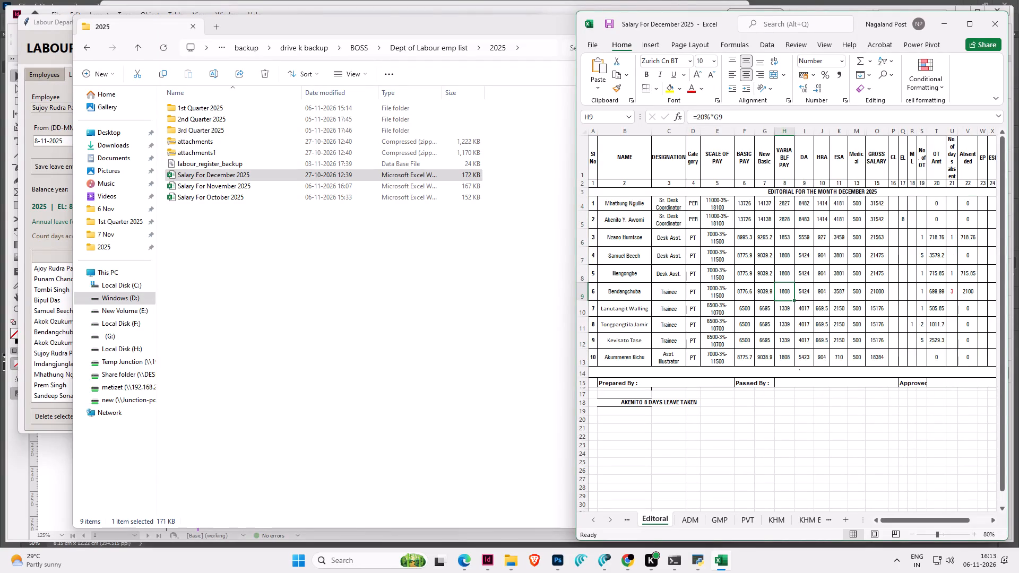
{"action": "left_click_drag", "start_coordinate": [675, 131], "coordinate": [832, 145]}
{"action": "right_click", "coordinate": [820, 221]}
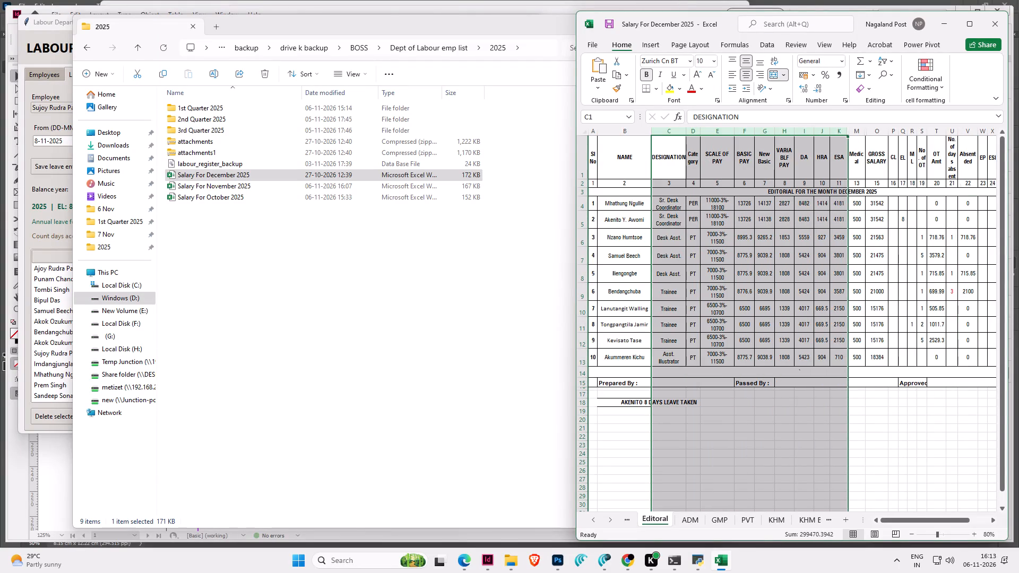
{"action": "left_click", "coordinate": [860, 385]}
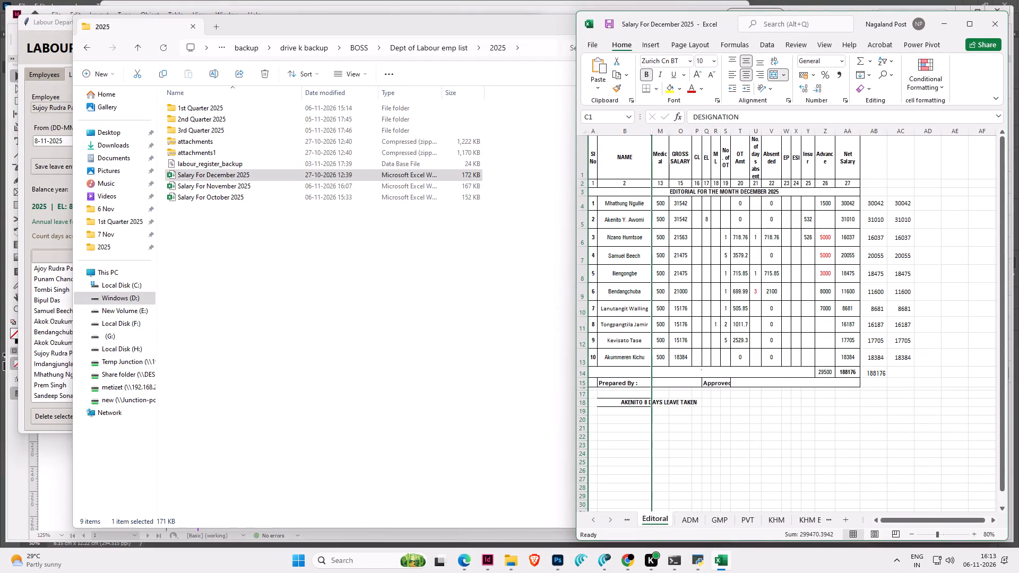
{"action": "left_click", "coordinate": [672, 230]}
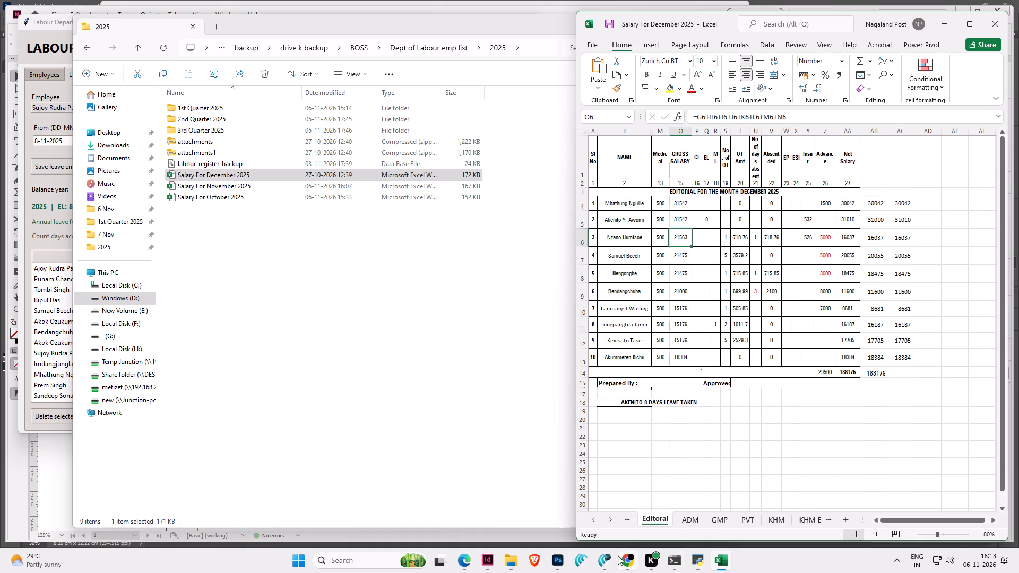
In the Labour Register, select the second employee on the Editoral sheet, a working journalist, and show their 2025 leave balances.
{"action": "left_click", "coordinate": [694, 557]}
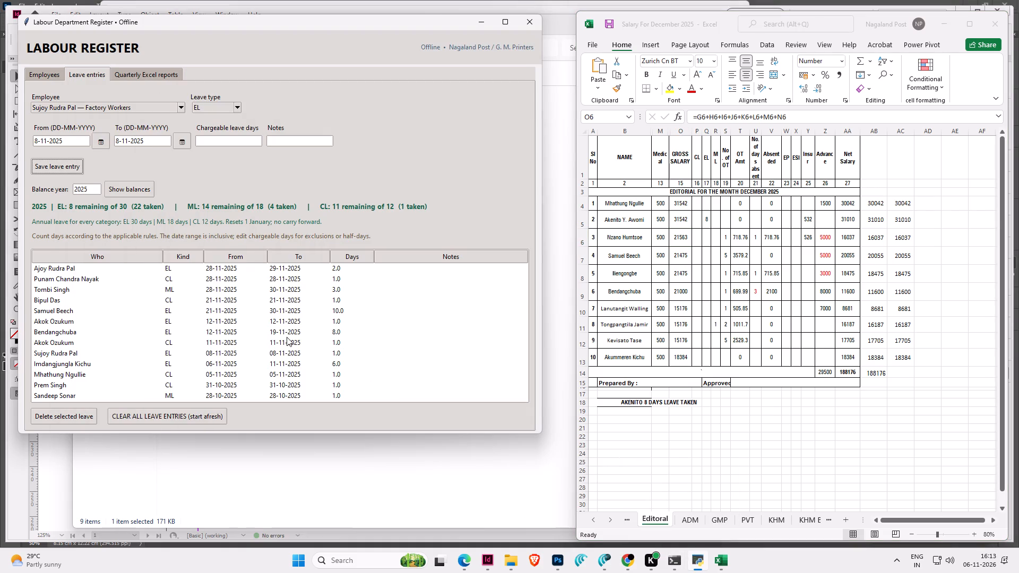
{"action": "scroll", "coordinate": [287, 337], "scroll_direction": "down", "scroll_amount": 3}
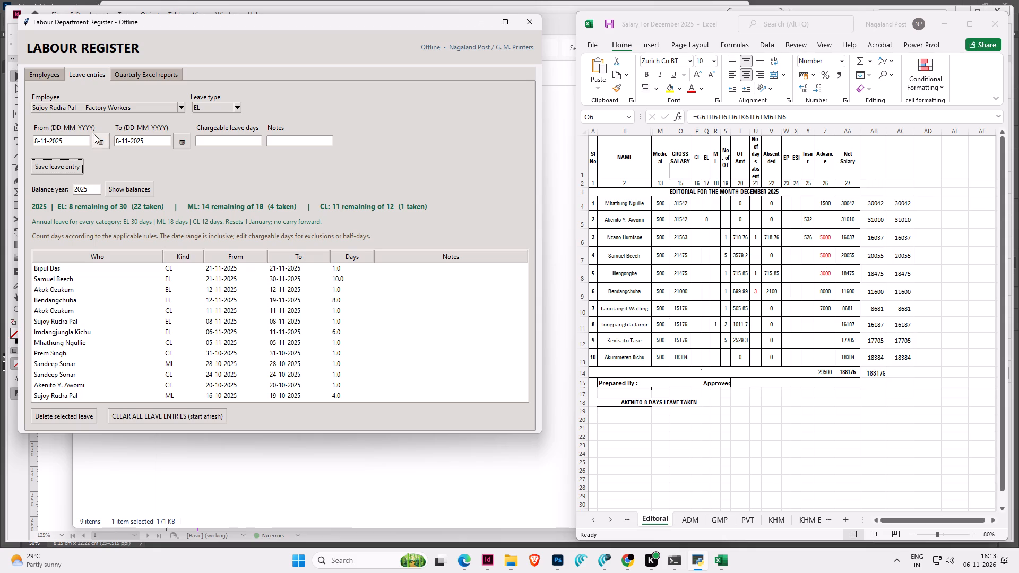
{"action": "left_click", "coordinate": [100, 105]}
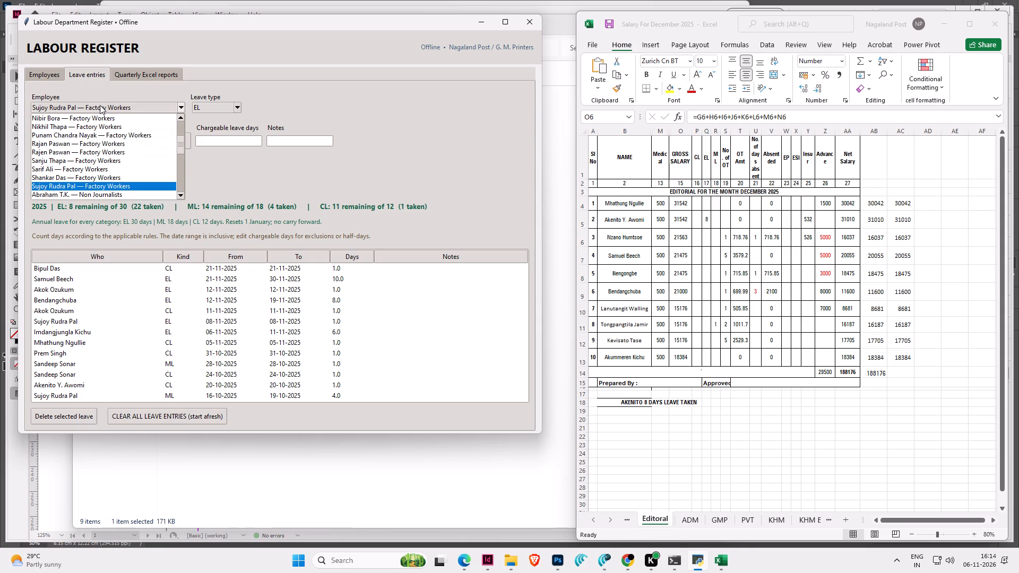
{"action": "scroll", "coordinate": [105, 136], "scroll_direction": "down", "scroll_amount": 3}
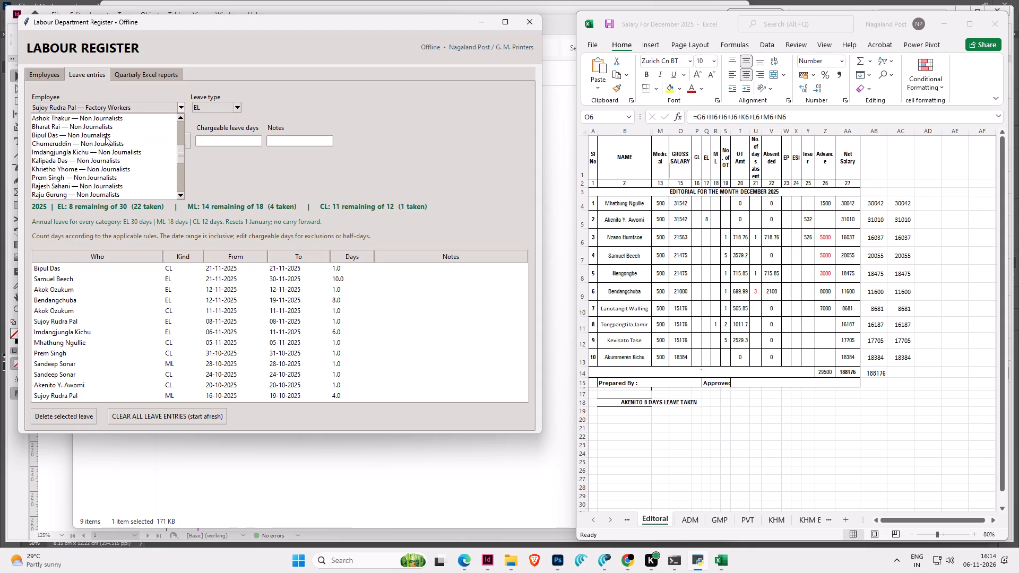
{"action": "scroll", "coordinate": [105, 136], "scroll_direction": "down", "scroll_amount": 2}
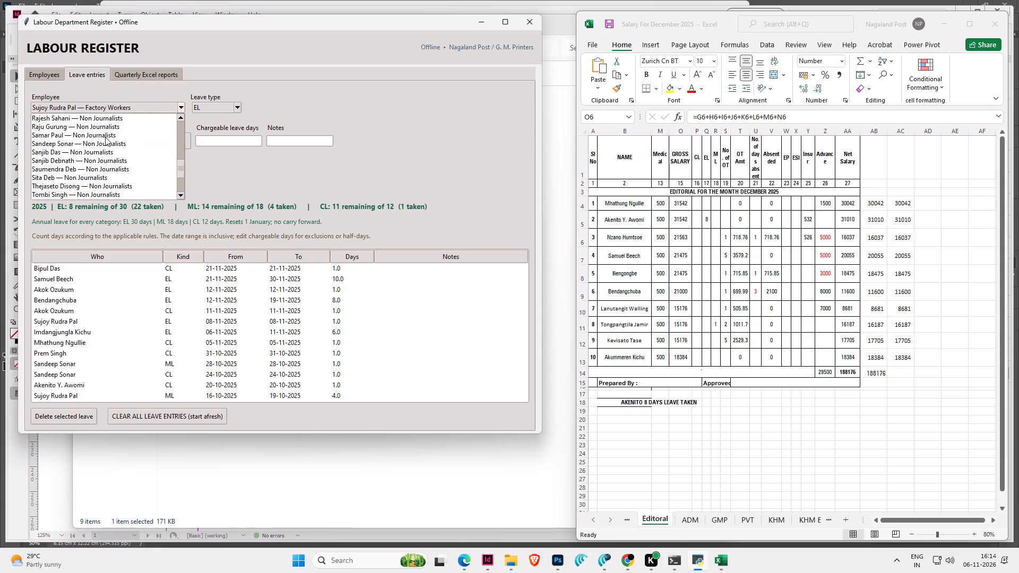
{"action": "scroll", "coordinate": [105, 137], "scroll_direction": "down", "scroll_amount": 1}
{"action": "left_click", "coordinate": [104, 177]}
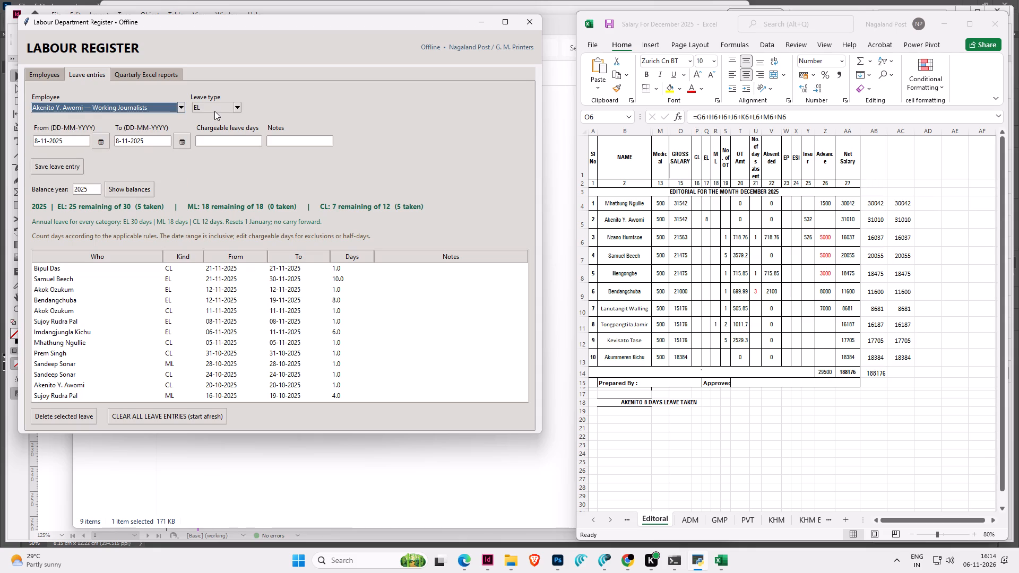
{"action": "left_click", "coordinate": [123, 192]}
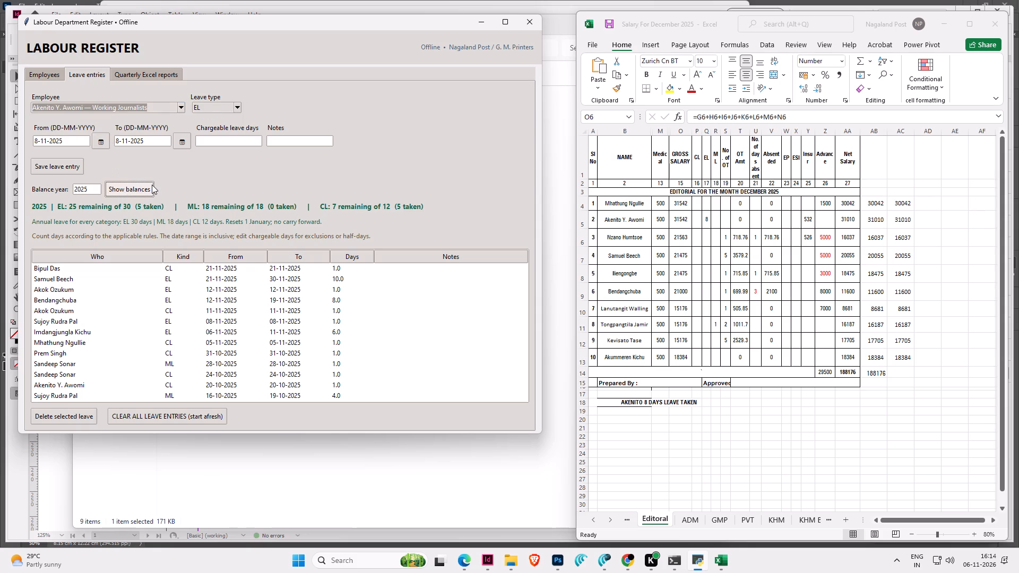
{"action": "left_click", "coordinate": [142, 188]}
{"action": "double_click", "coordinate": [142, 188]}
Save an EL leave entry for this employee from 1-12-2025 to 8-12-2025.
{"action": "left_click_drag", "start_coordinate": [38, 141], "coordinate": [22, 141]}
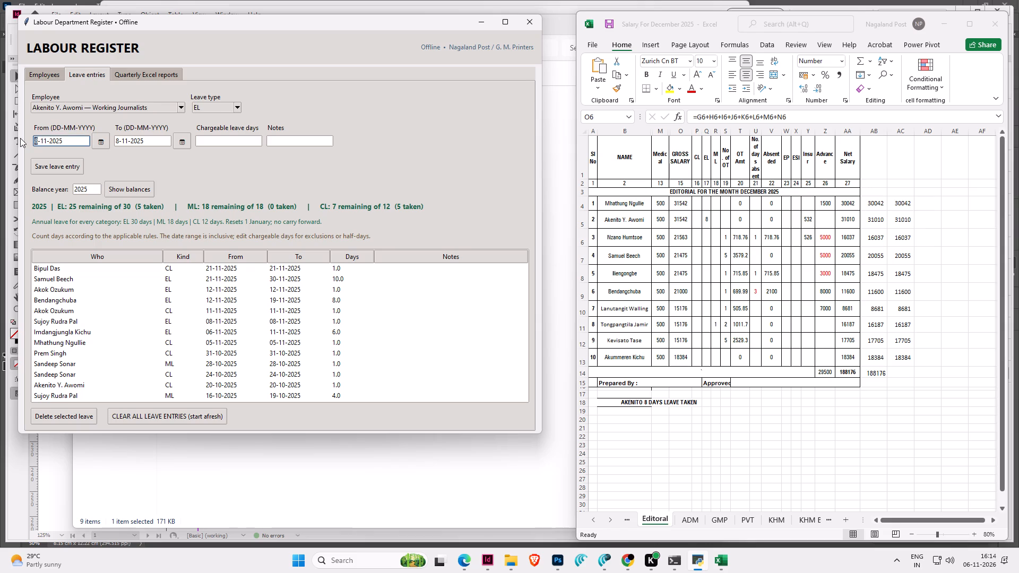
{"action": "key", "text": "1"}
{"action": "key", "text": "Right"}
{"action": "key", "text": "Right"}
{"action": "key", "text": "Delete"}
{"action": "key", "text": "2"}
{"action": "left_click", "coordinate": [125, 139]}
{"action": "key", "text": "Delete"}
{"action": "key", "text": "2"}
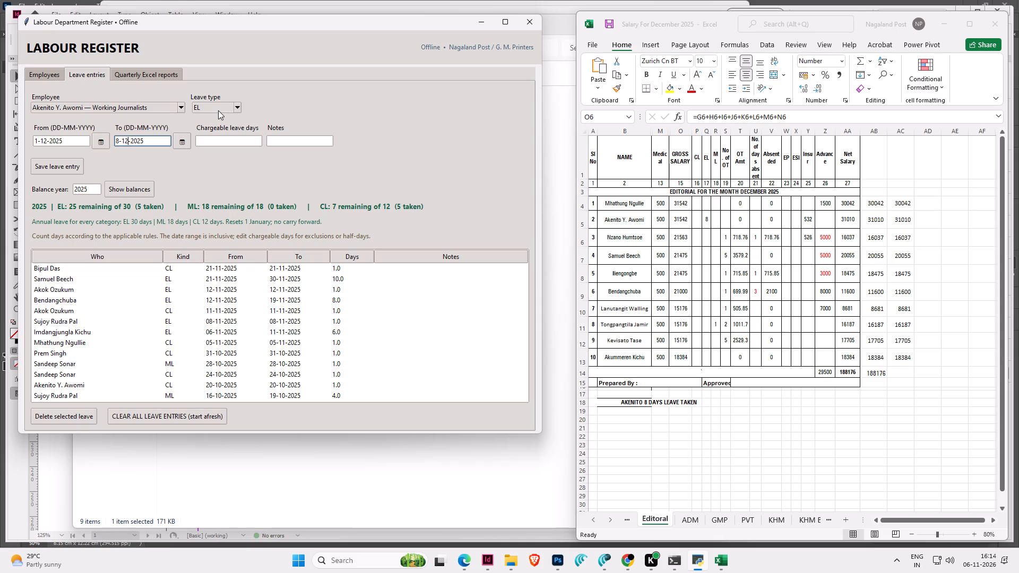
{"action": "left_click", "coordinate": [66, 167]}
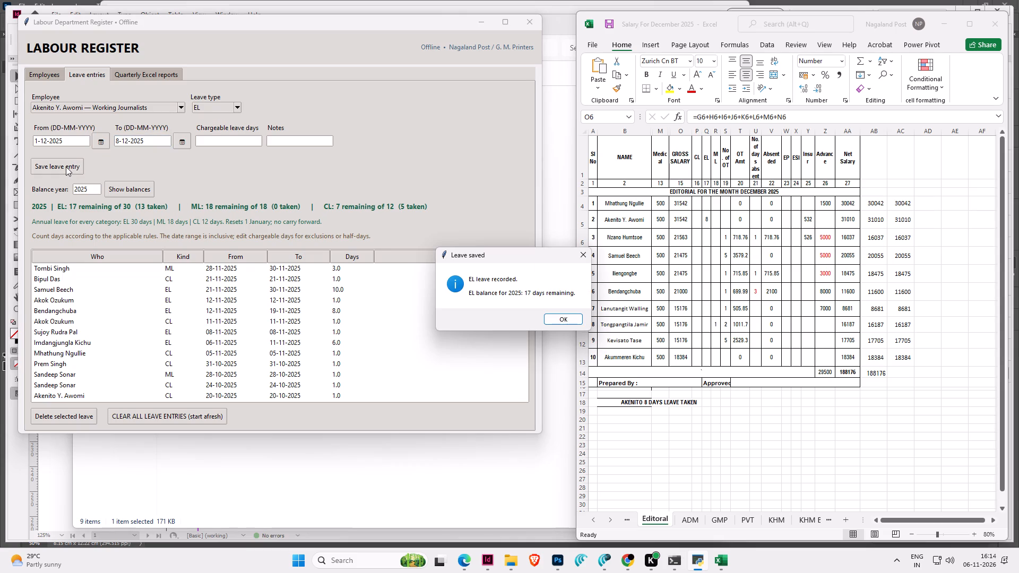
{"action": "left_click", "coordinate": [552, 320]}
{"action": "scroll", "coordinate": [349, 352], "scroll_direction": "up", "scroll_amount": 15}
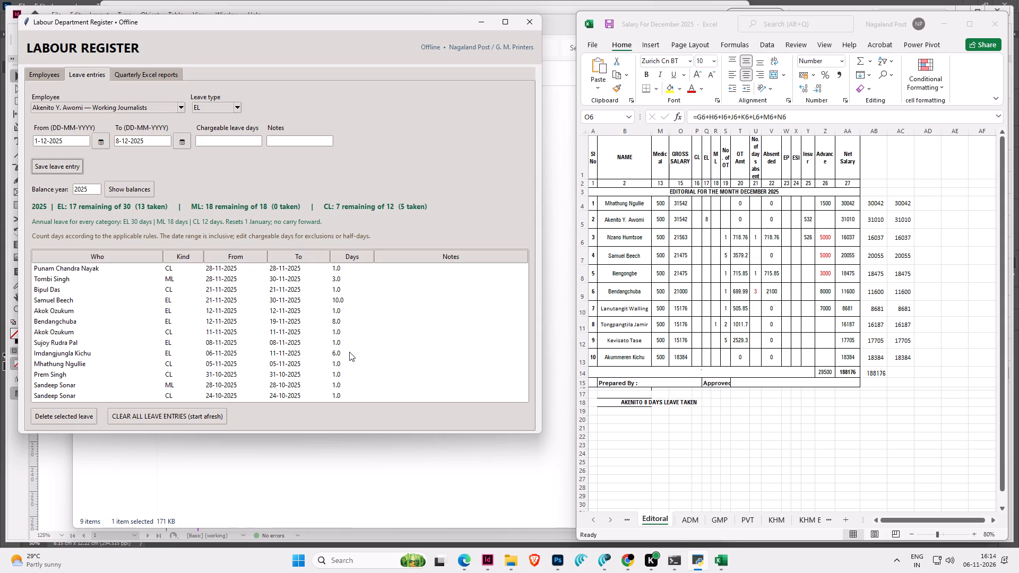
{"action": "scroll", "coordinate": [349, 352], "scroll_direction": "up", "scroll_amount": 1}
Switch to the December salary workbook in Excel and open the ADM sheet.
{"action": "left_click", "coordinate": [684, 265]}
{"action": "scroll", "coordinate": [684, 265], "scroll_direction": "up", "scroll_amount": 4}
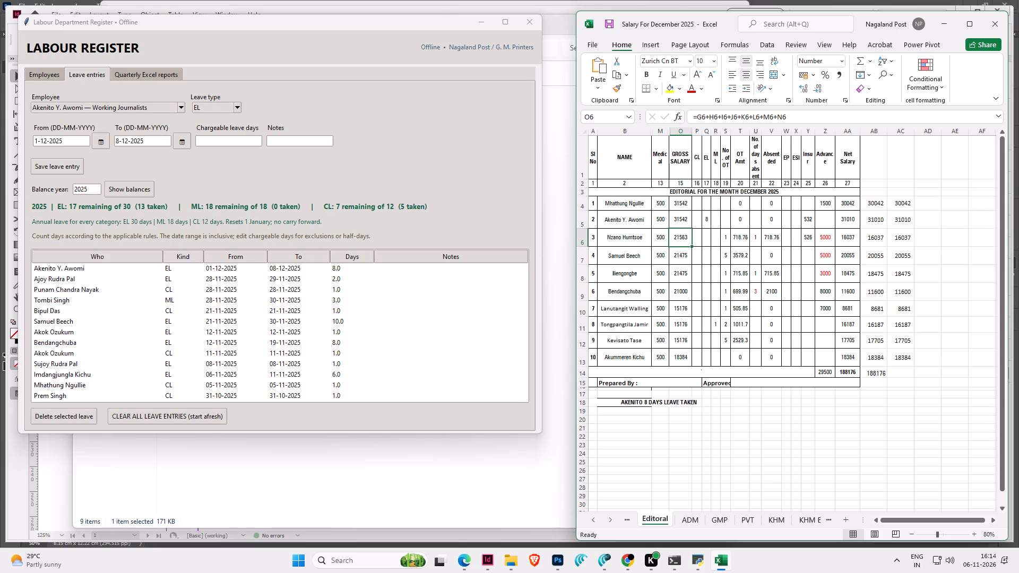
{"action": "left_click", "coordinate": [694, 518]}
{"action": "scroll", "coordinate": [713, 277], "scroll_direction": "up", "scroll_amount": 6}
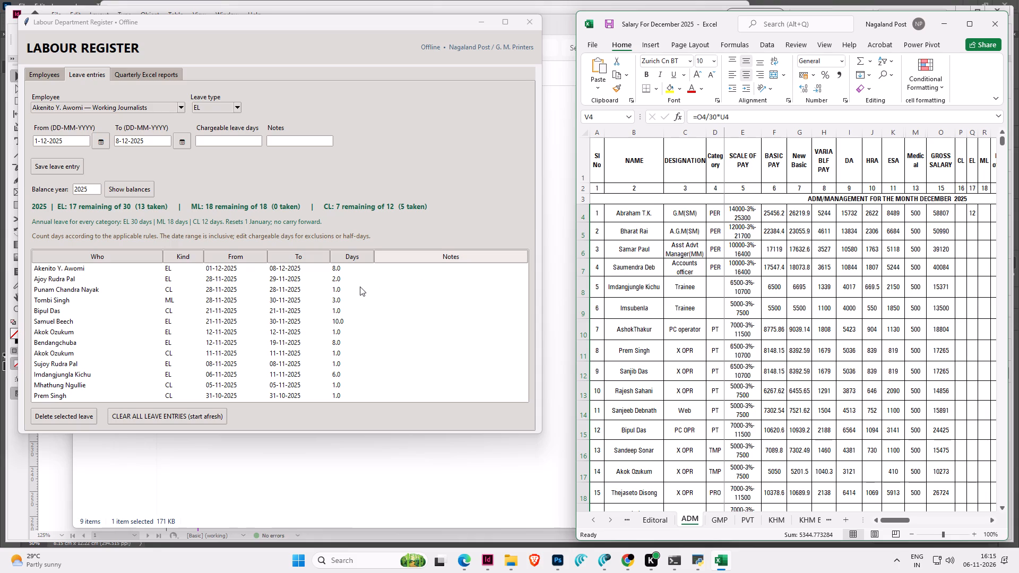
In the Labour Register, save an EL entry from 20-12-2025 to 31-12-2025 for the G.M(SM) listed first on the ADM sheet.
{"action": "left_click", "coordinate": [110, 108]}
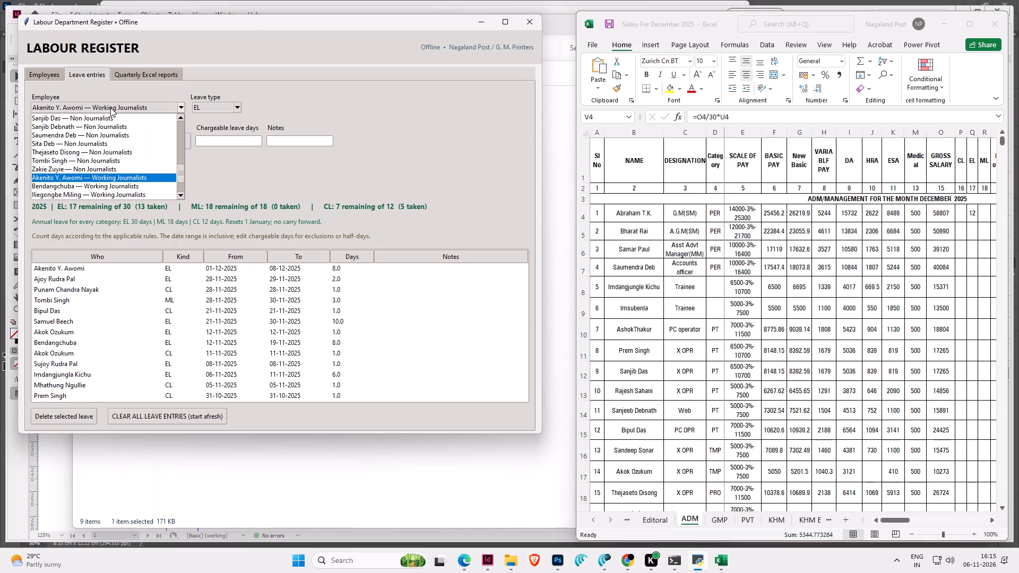
{"action": "scroll", "coordinate": [105, 133], "scroll_direction": "up", "scroll_amount": 13}
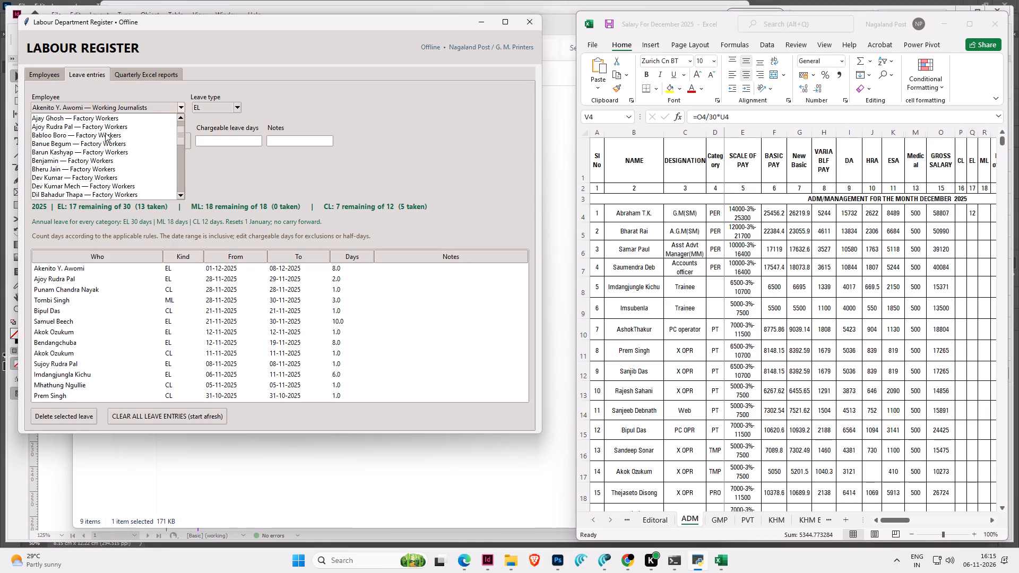
{"action": "scroll", "coordinate": [96, 161], "scroll_direction": "down", "scroll_amount": 2}
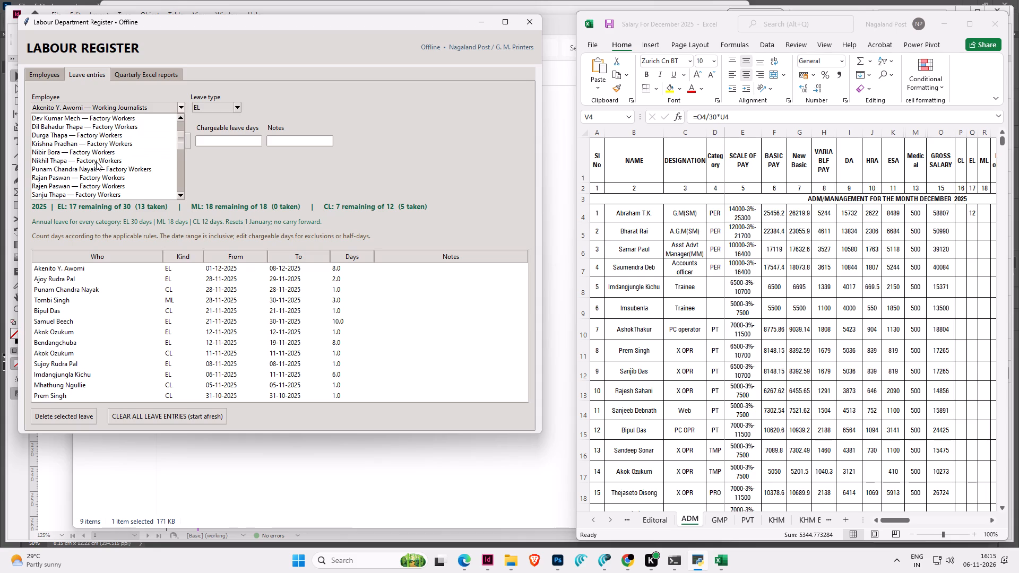
{"action": "scroll", "coordinate": [96, 161], "scroll_direction": "down", "scroll_amount": 2}
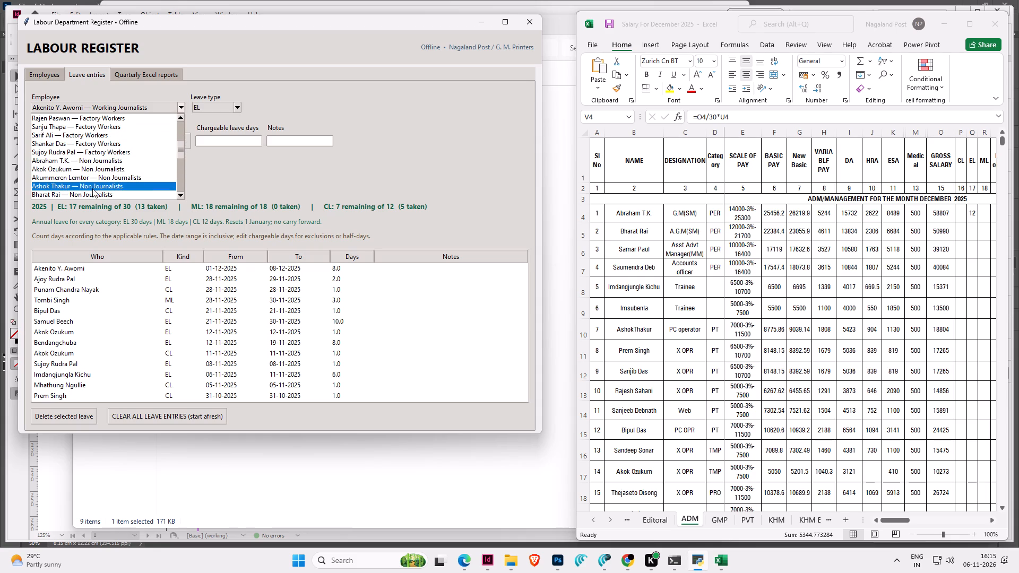
{"action": "left_click", "coordinate": [103, 162]}
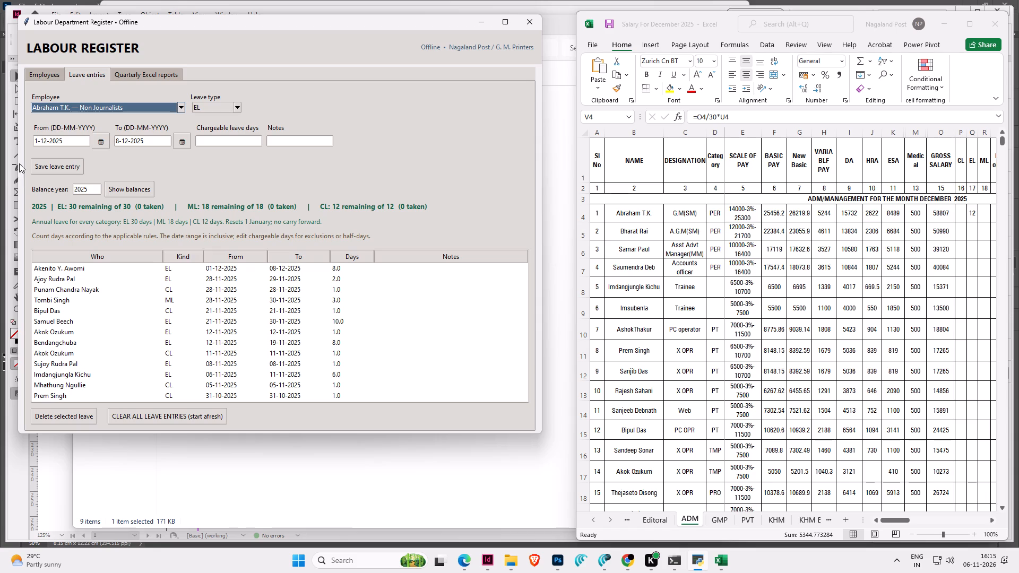
{"action": "left_click_drag", "start_coordinate": [37, 140], "coordinate": [2, 129]}
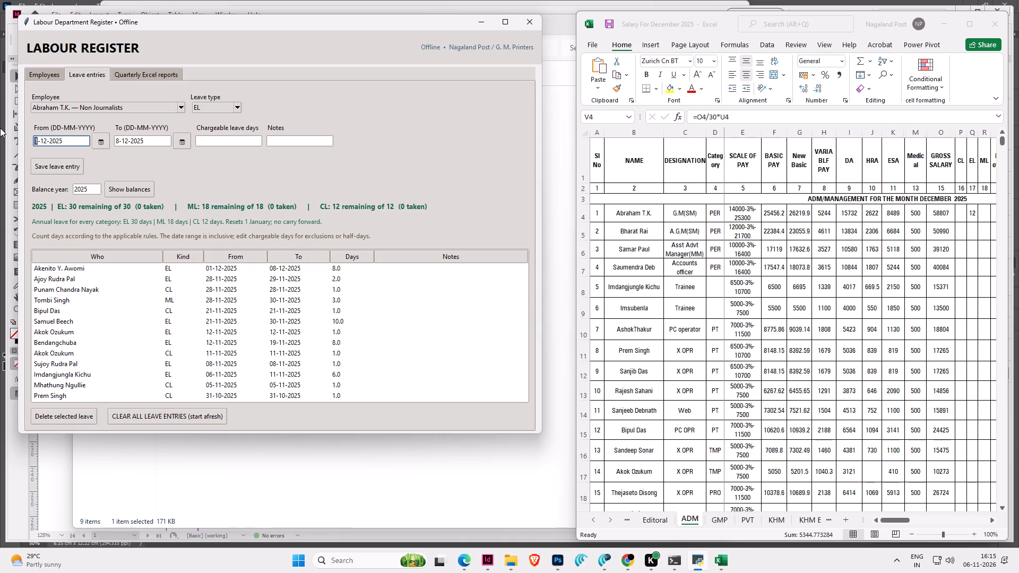
{"action": "type", "text": "20"}
{"action": "left_click_drag", "start_coordinate": [118, 137], "coordinate": [85, 132]}
{"action": "type", "text": "31"}
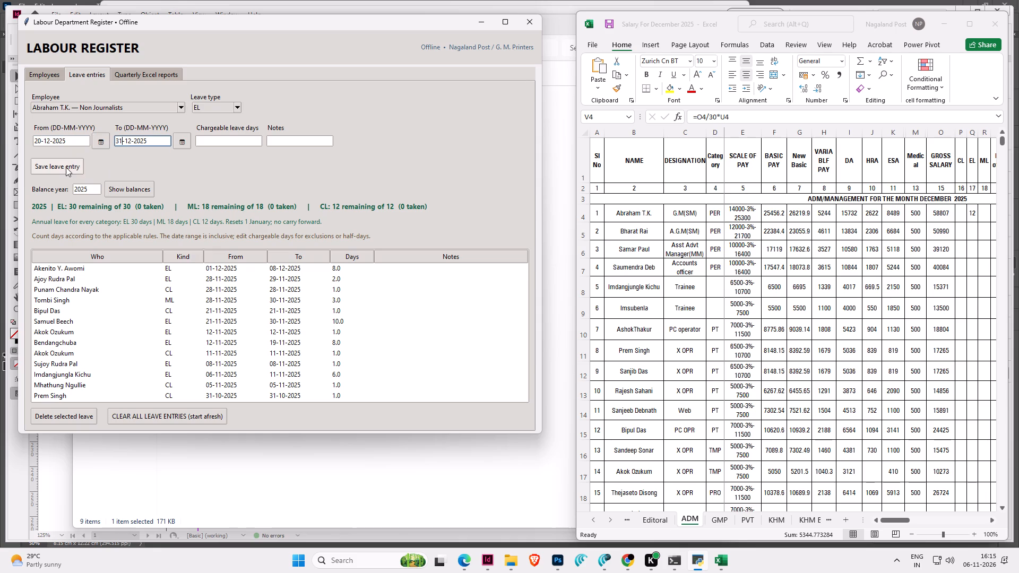
{"action": "left_click", "coordinate": [56, 164]}
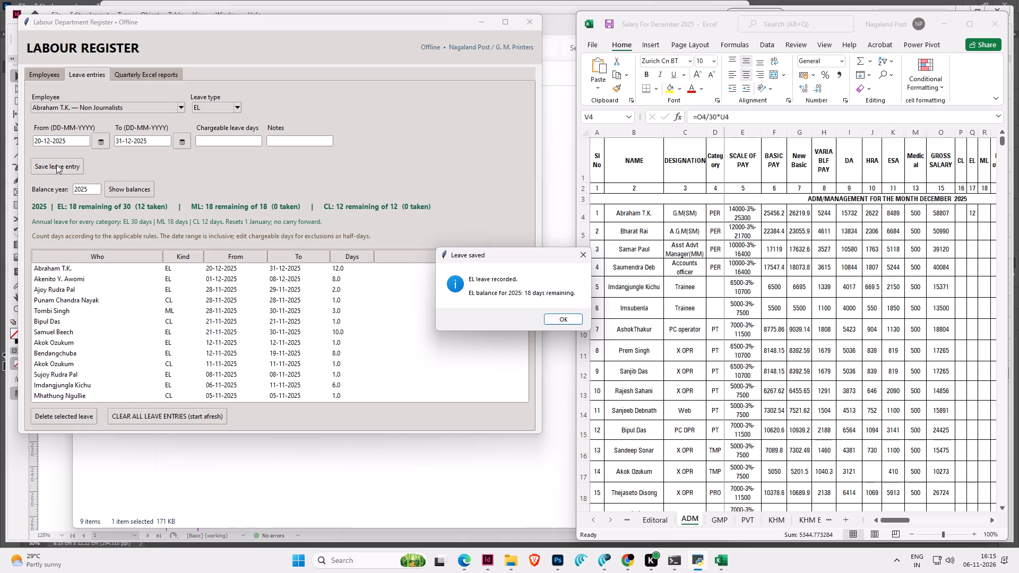
{"action": "left_click", "coordinate": [554, 316]}
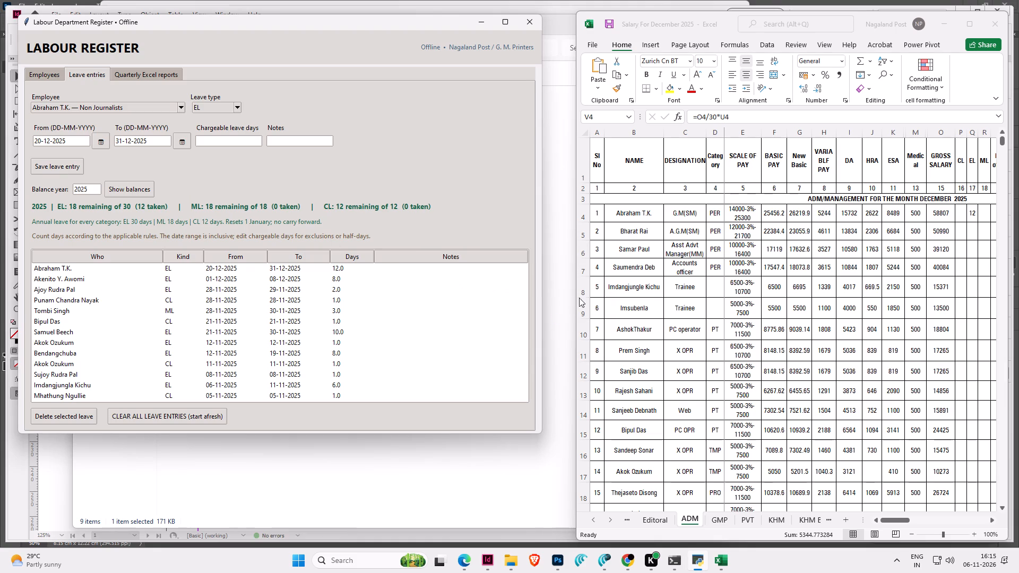
From the ADM sheet's leave columns, save a Labour Register EL entry from 18-12-2025 to 27-12-2025 for the Driver Gr-IV at serial 18.
{"action": "left_click", "coordinate": [796, 359]}
{"action": "scroll", "coordinate": [796, 359], "scroll_direction": "down", "scroll_amount": 1}
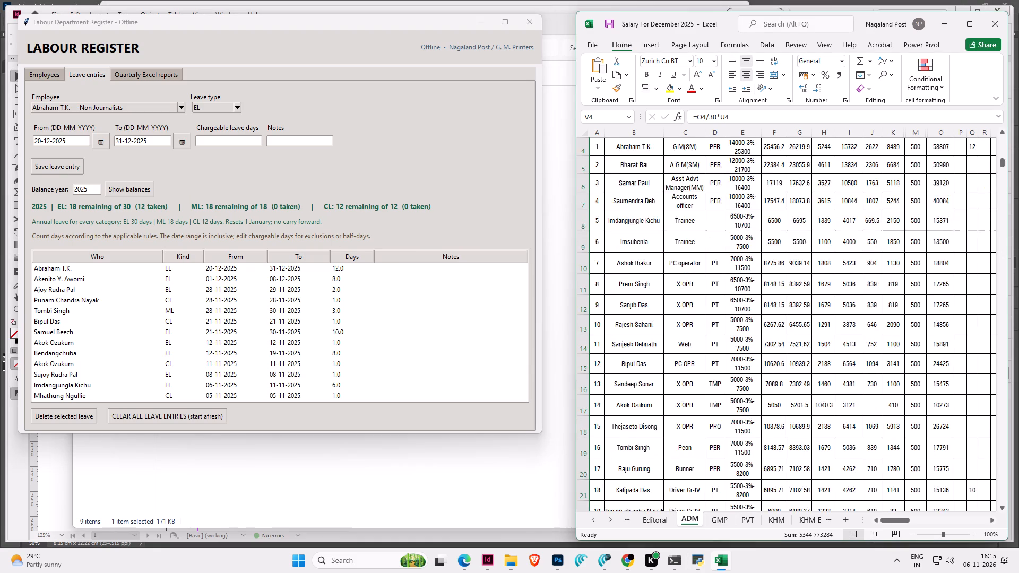
{"action": "scroll", "coordinate": [796, 359], "scroll_direction": "down", "scroll_amount": 1}
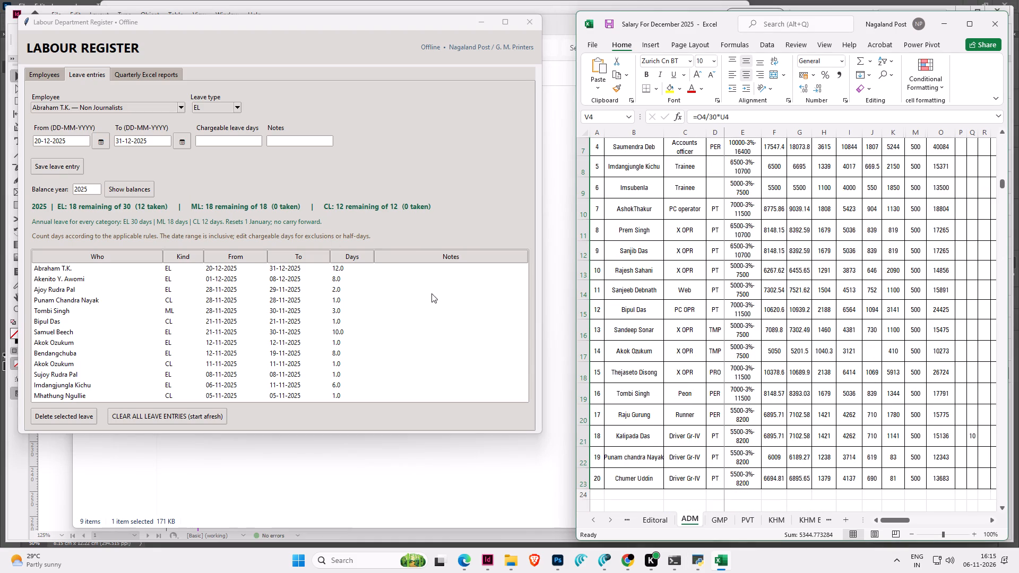
{"action": "left_click", "coordinate": [111, 106]}
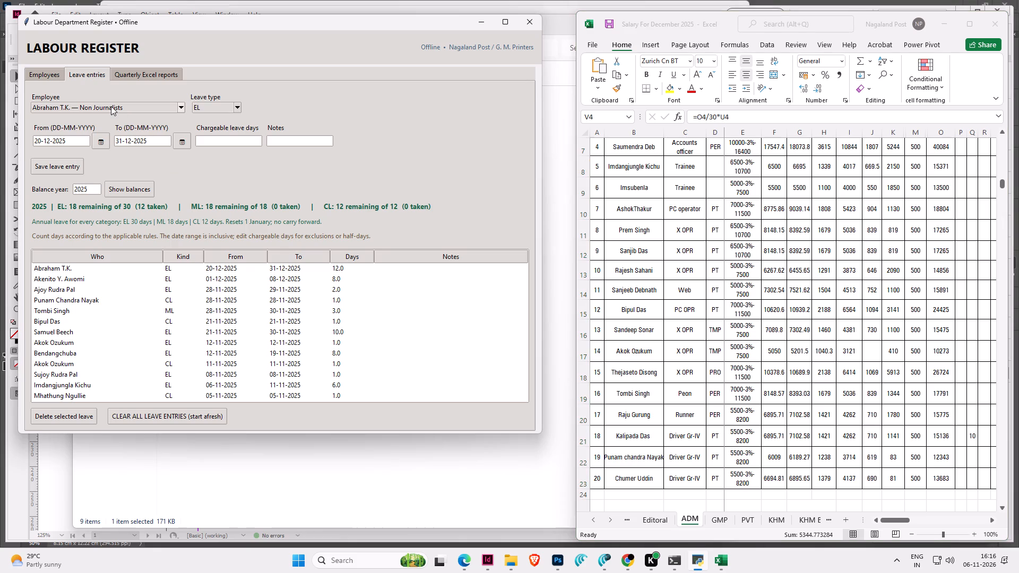
{"action": "scroll", "coordinate": [100, 146], "scroll_direction": "up", "scroll_amount": 3}
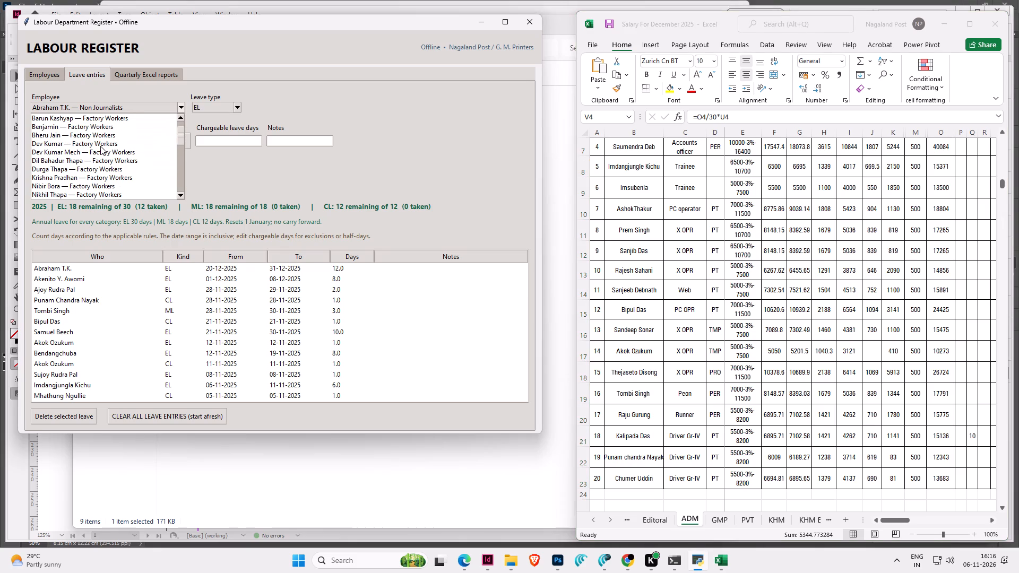
{"action": "scroll", "coordinate": [100, 146], "scroll_direction": "up", "scroll_amount": 1}
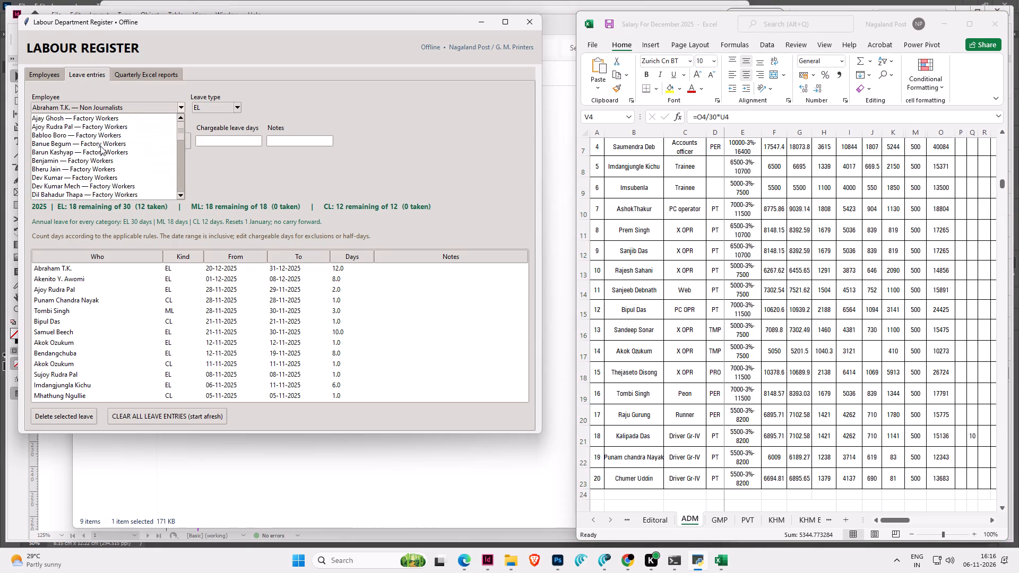
{"action": "scroll", "coordinate": [100, 146], "scroll_direction": "up", "scroll_amount": 2}
{"action": "scroll", "coordinate": [100, 146], "scroll_direction": "down", "scroll_amount": 1}
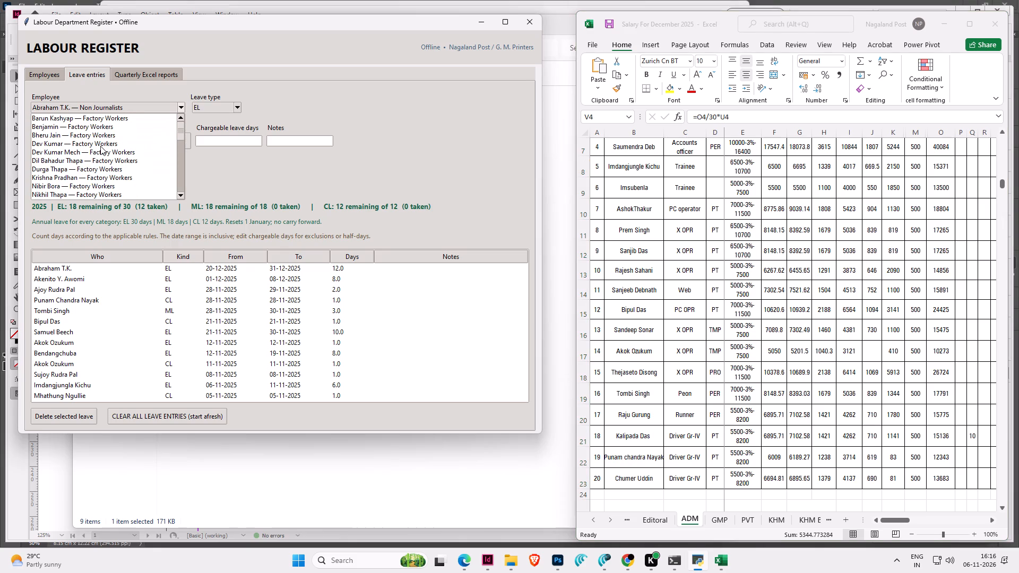
{"action": "scroll", "coordinate": [100, 146], "scroll_direction": "down", "scroll_amount": 1}
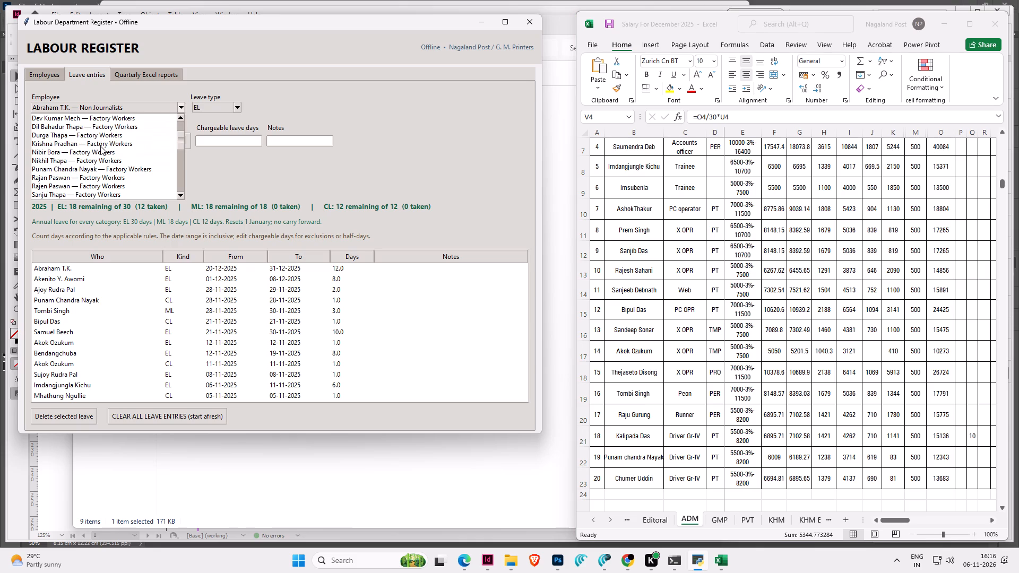
{"action": "scroll", "coordinate": [100, 146], "scroll_direction": "down", "scroll_amount": 1}
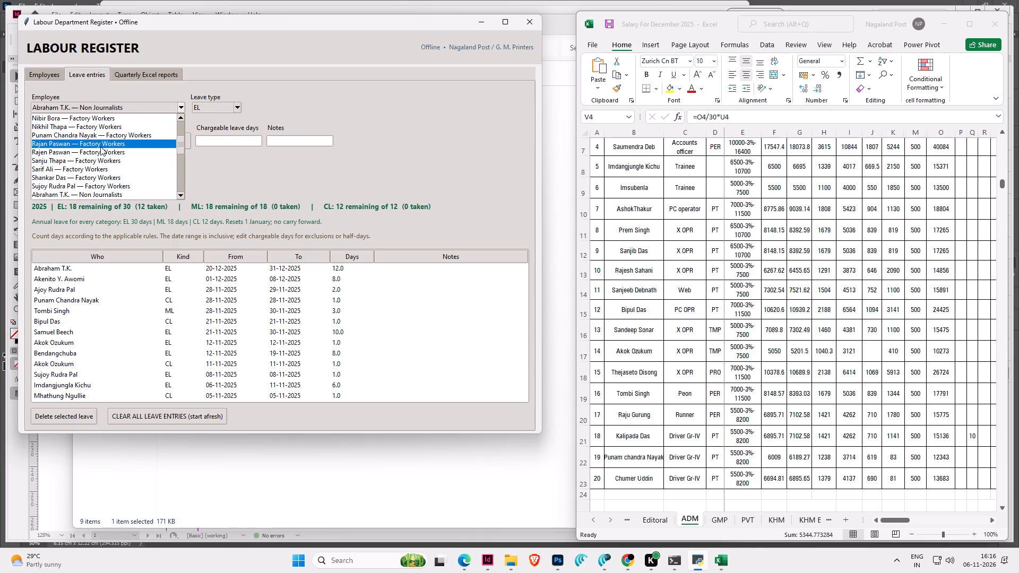
{"action": "scroll", "coordinate": [100, 146], "scroll_direction": "down", "scroll_amount": 1}
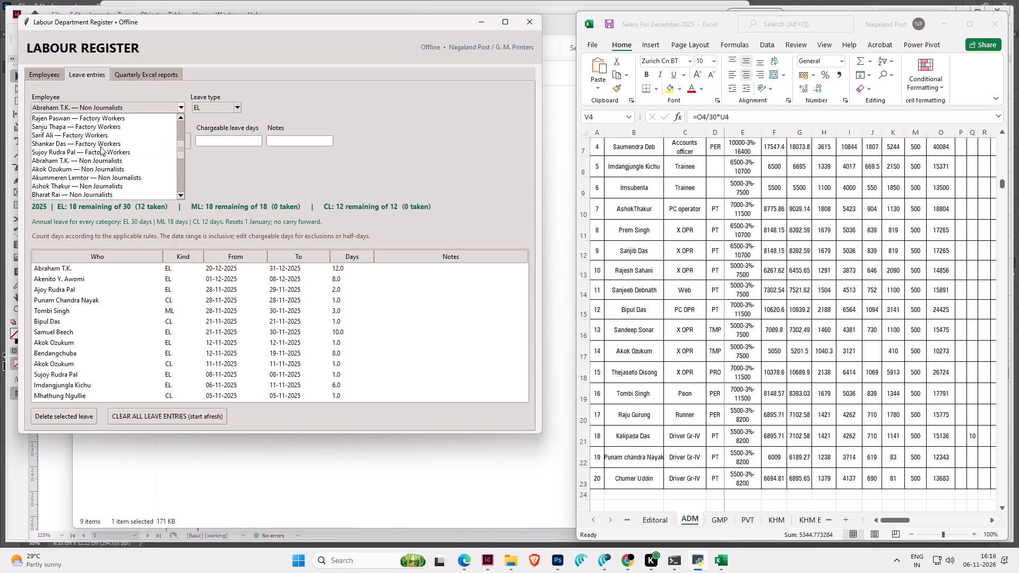
{"action": "scroll", "coordinate": [100, 146], "scroll_direction": "down", "scroll_amount": 1}
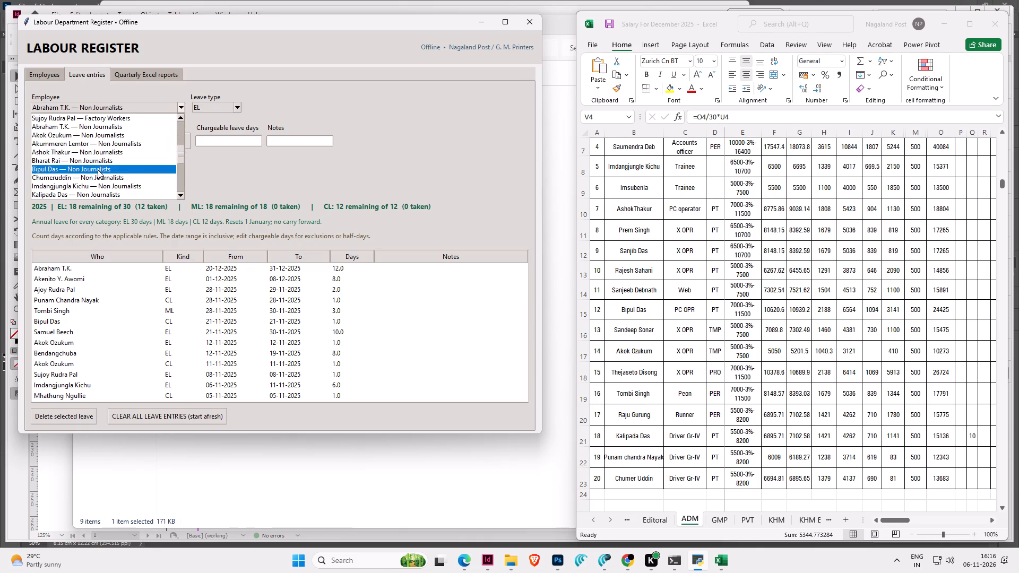
{"action": "left_click", "coordinate": [96, 196]}
{"action": "left_click_drag", "start_coordinate": [41, 143], "coordinate": [4, 137]}
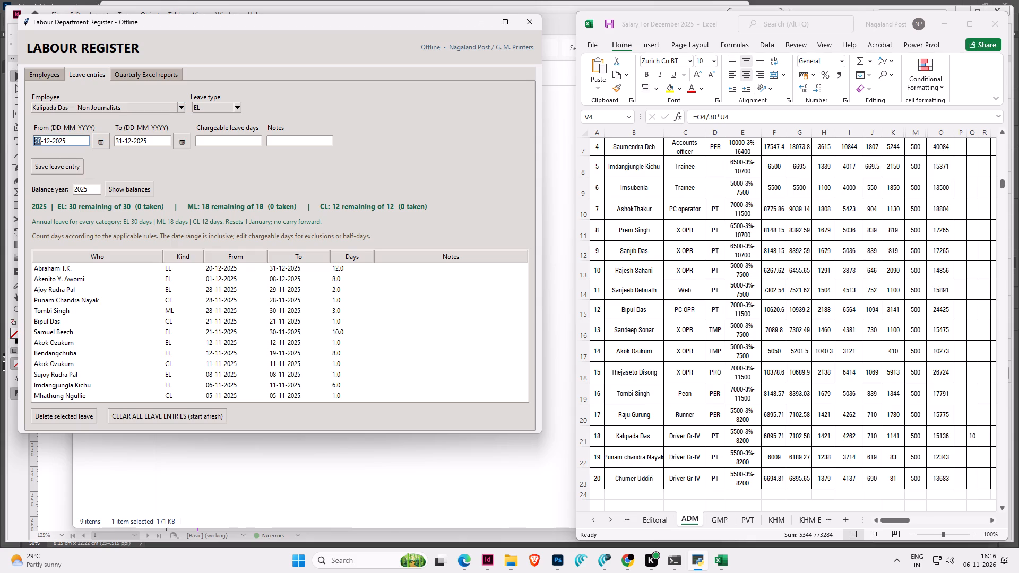
{"action": "left_click_drag", "start_coordinate": [4, 137], "coordinate": [0, 136]}
{"action": "type", "text": "18"}
{"action": "left_click_drag", "start_coordinate": [122, 139], "coordinate": [83, 135]}
{"action": "type", "text": "27"}
{"action": "left_click", "coordinate": [53, 164]}
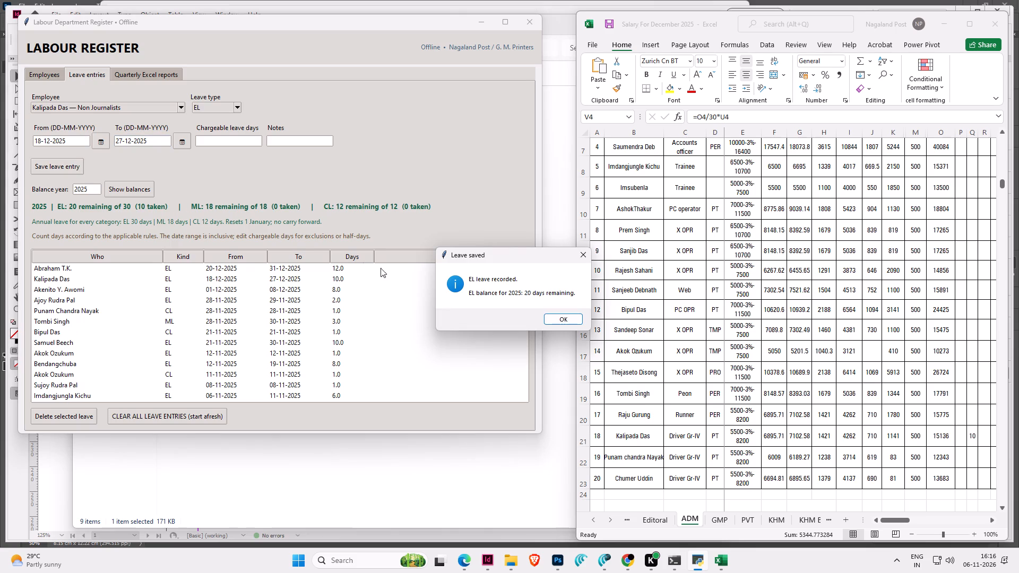
{"action": "left_click", "coordinate": [554, 316]}
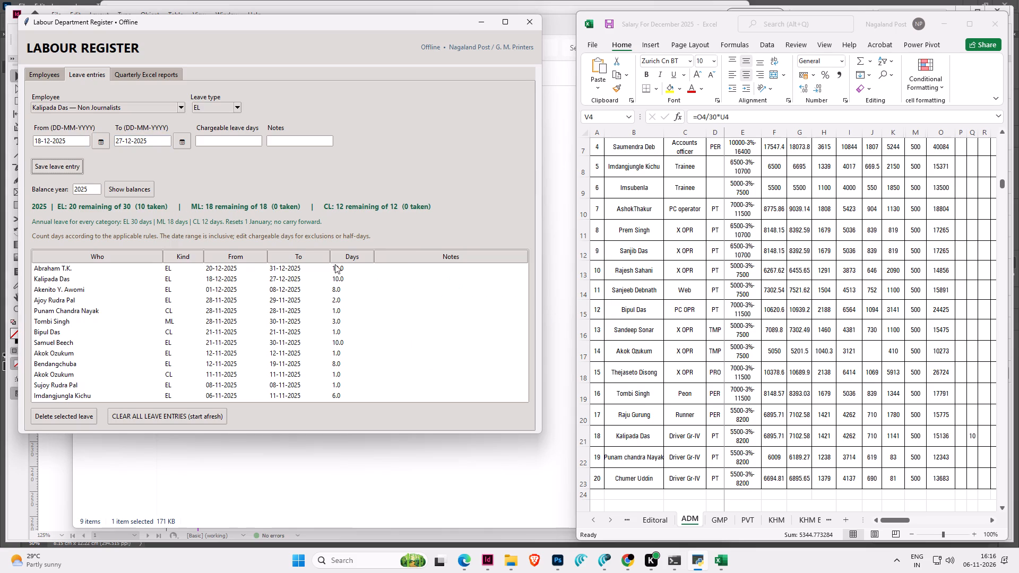
Check the ADM sheet for further leave days and review the Labour Register's recorded leave entries back to January 2025.
{"action": "left_click", "coordinate": [722, 318]}
{"action": "scroll", "coordinate": [722, 318], "scroll_direction": "up", "scroll_amount": 5}
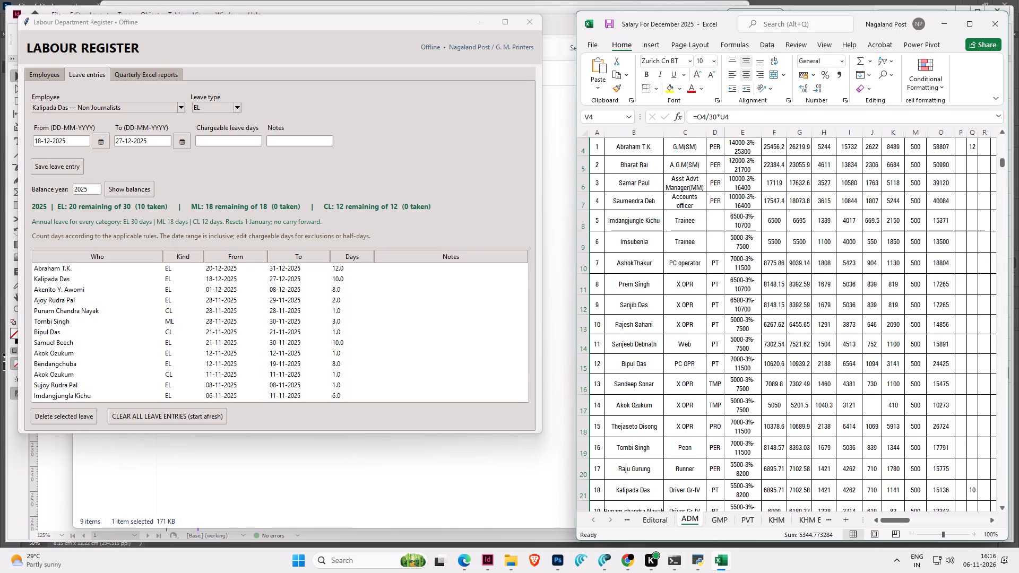
{"action": "scroll", "coordinate": [722, 318], "scroll_direction": "down", "scroll_amount": 5}
{"action": "scroll", "coordinate": [722, 318], "scroll_direction": "up", "scroll_amount": 1}
{"action": "left_click", "coordinate": [245, 328]}
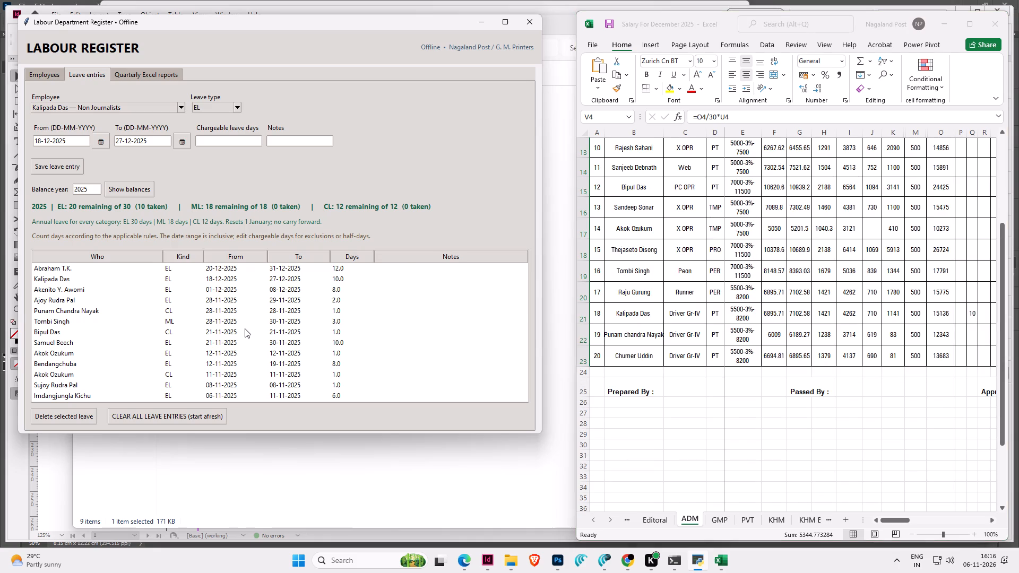
{"action": "scroll", "coordinate": [245, 328], "scroll_direction": "down", "scroll_amount": 16}
{"action": "scroll", "coordinate": [245, 328], "scroll_direction": "down", "scroll_amount": 5}
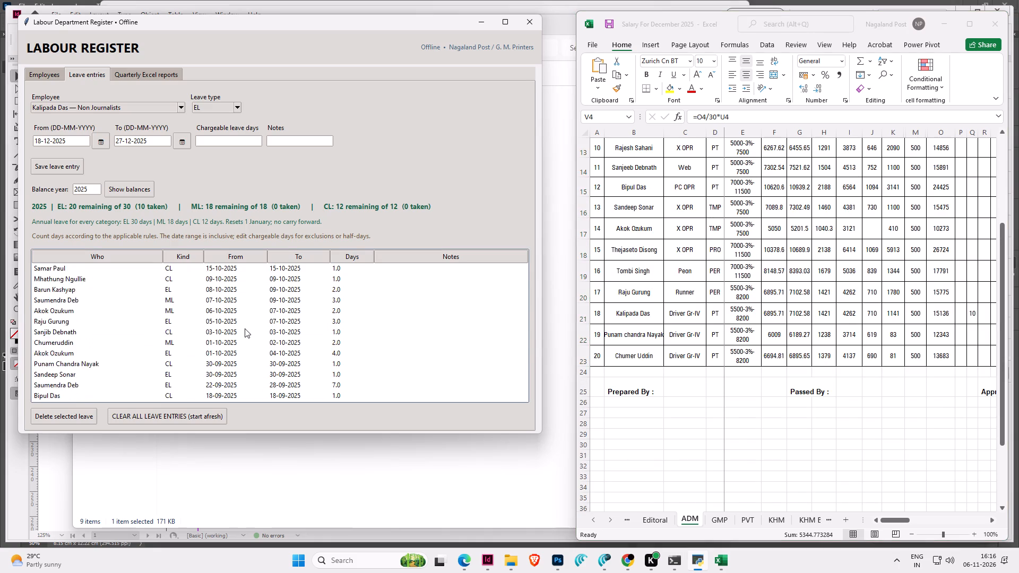
{"action": "scroll", "coordinate": [245, 328], "scroll_direction": "down", "scroll_amount": 20}
{"action": "scroll", "coordinate": [245, 328], "scroll_direction": "down", "scroll_amount": 2}
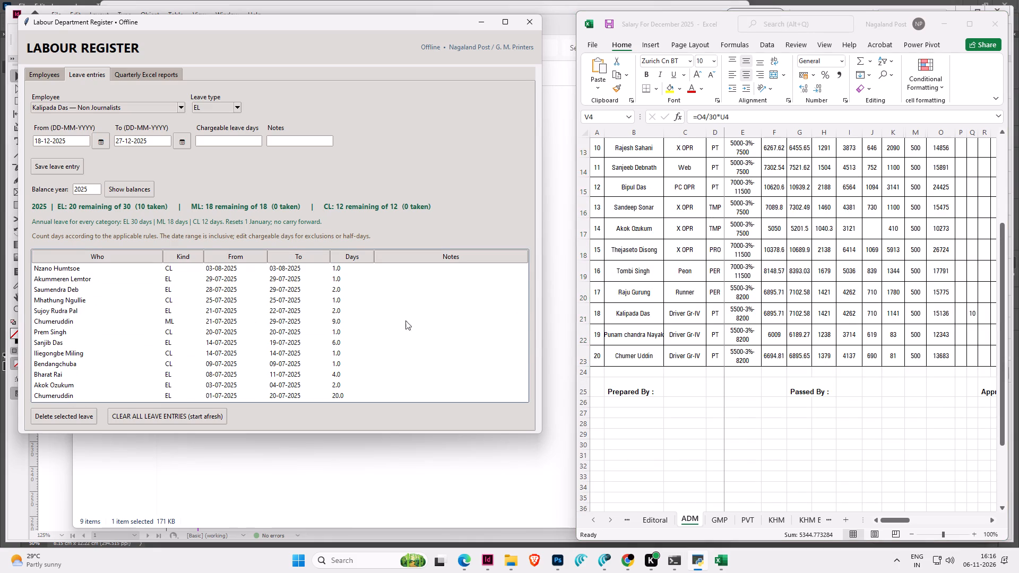
{"action": "scroll", "coordinate": [519, 334], "scroll_direction": "down", "scroll_amount": 20}
{"action": "scroll", "coordinate": [519, 334], "scroll_direction": "down", "scroll_amount": 6}
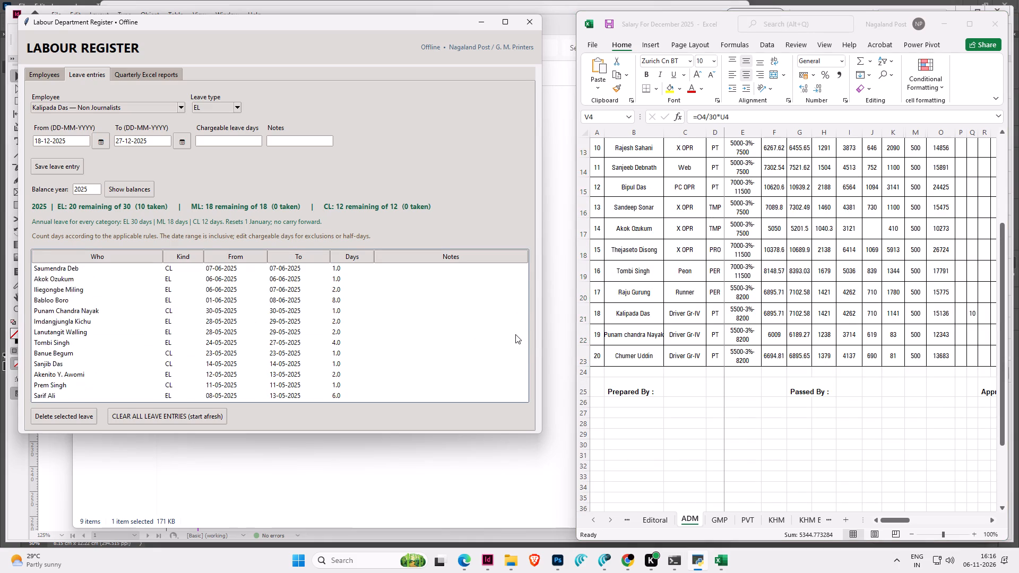
{"action": "scroll", "coordinate": [515, 334], "scroll_direction": "down", "scroll_amount": 15}
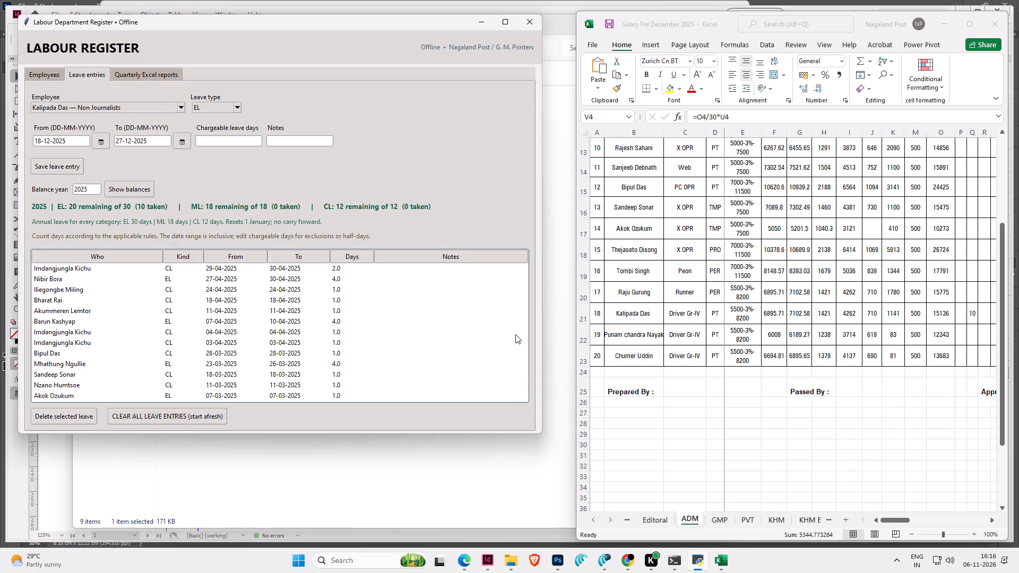
{"action": "scroll", "coordinate": [515, 334], "scroll_direction": "down", "scroll_amount": 11}
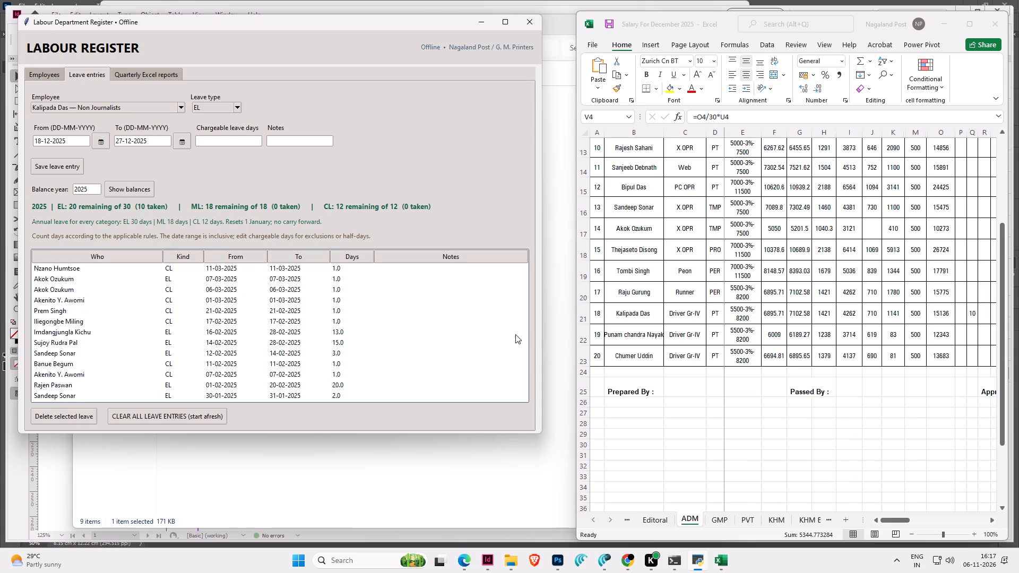
{"action": "scroll", "coordinate": [515, 334], "scroll_direction": "down", "scroll_amount": 13}
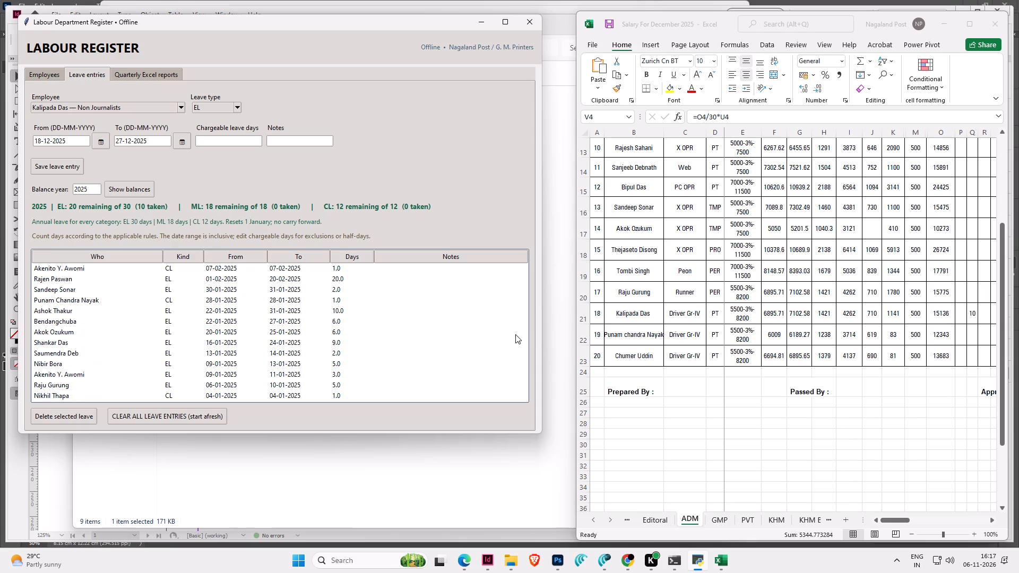
{"action": "scroll", "coordinate": [515, 334], "scroll_direction": "up", "scroll_amount": 8}
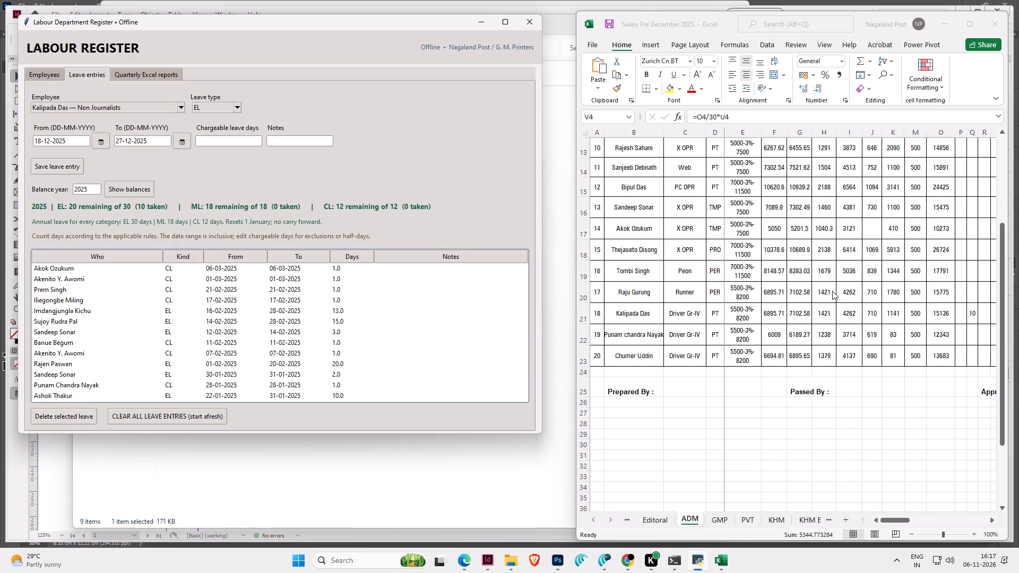
Switch back to the December salary workbook in Excel and open the GMP sheet.
{"action": "left_click", "coordinate": [866, 280]}
{"action": "scroll", "coordinate": [866, 280], "scroll_direction": "up", "scroll_amount": 8}
{"action": "scroll", "coordinate": [866, 280], "scroll_direction": "down", "scroll_amount": 5}
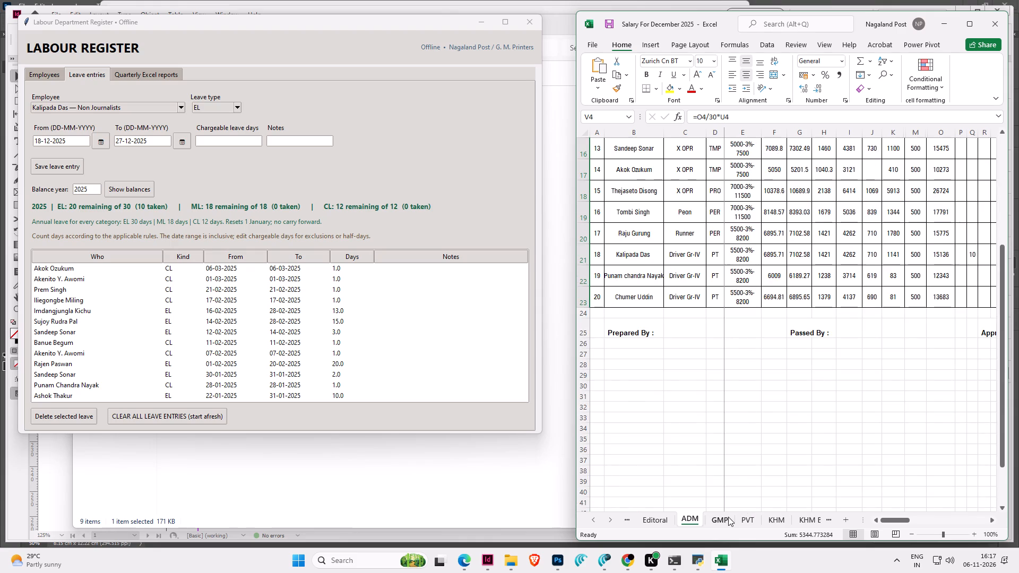
{"action": "left_click", "coordinate": [728, 517]}
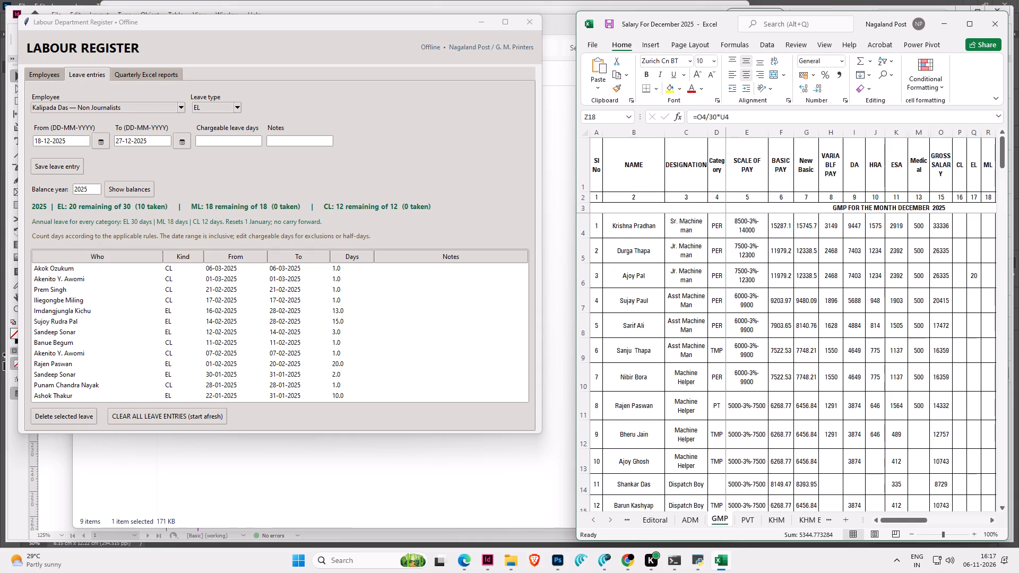
In the Labour Register, save an EL entry from 1-12-2025 to 20-12-2025 for the Jr. Machine man at serial 3 on the GMP sheet.
{"action": "left_click", "coordinate": [127, 102]}
{"action": "scroll", "coordinate": [113, 141], "scroll_direction": "up", "scroll_amount": 12}
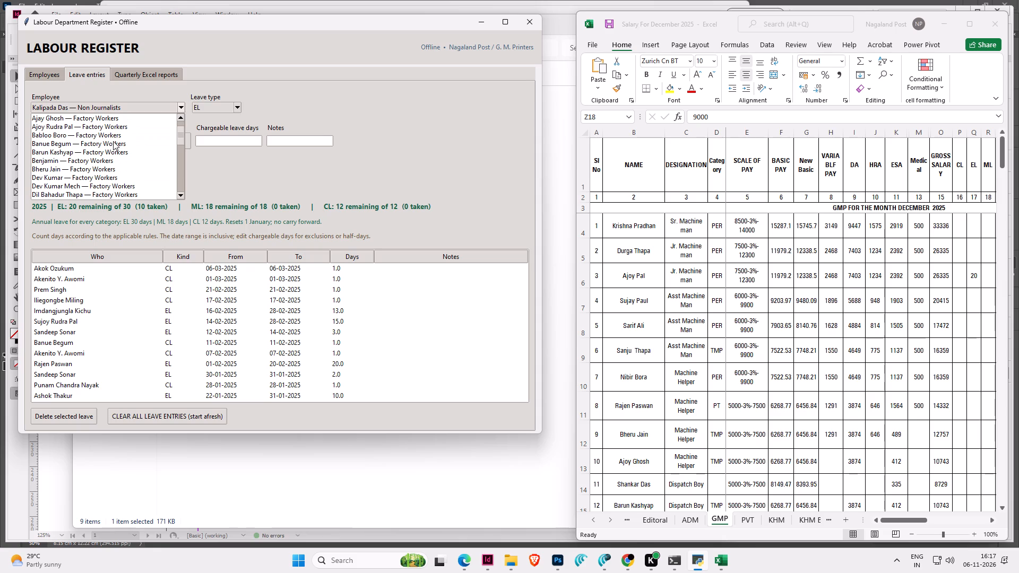
{"action": "left_click", "coordinate": [89, 127]}
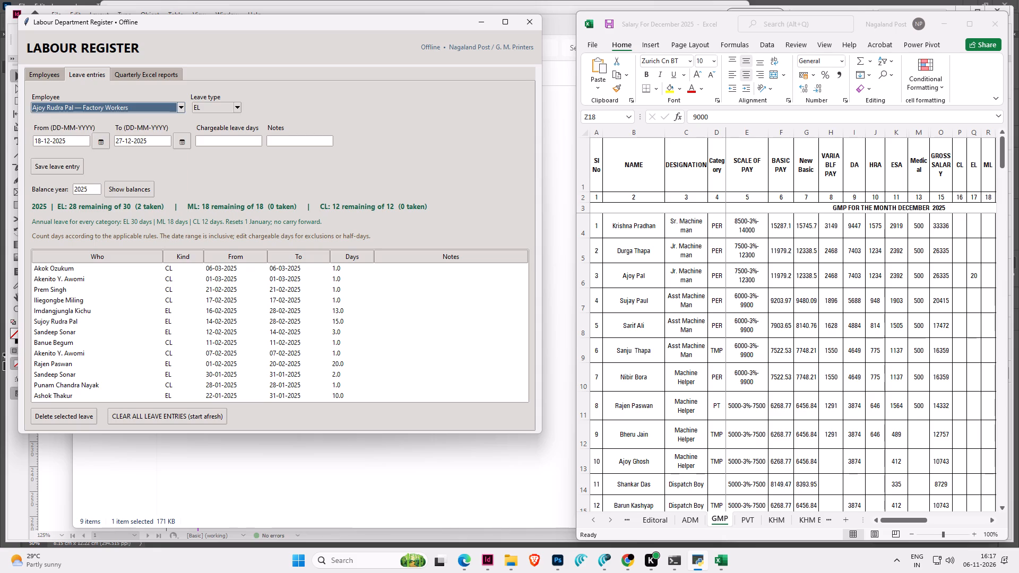
{"action": "left_click_drag", "start_coordinate": [41, 141], "coordinate": [1, 137]}
{"action": "key", "text": "1"}
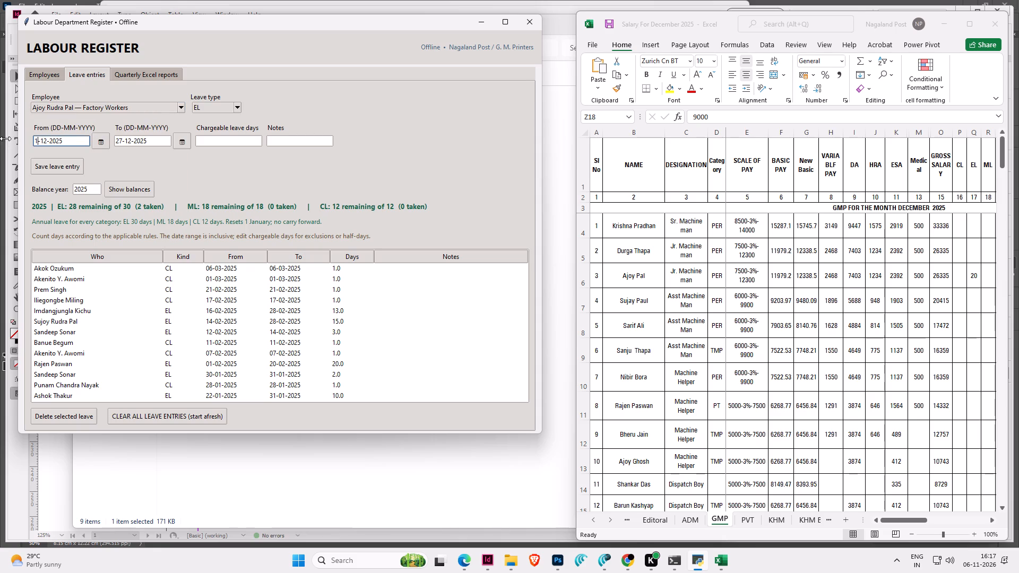
{"action": "left_click_drag", "start_coordinate": [122, 141], "coordinate": [16, 118]}
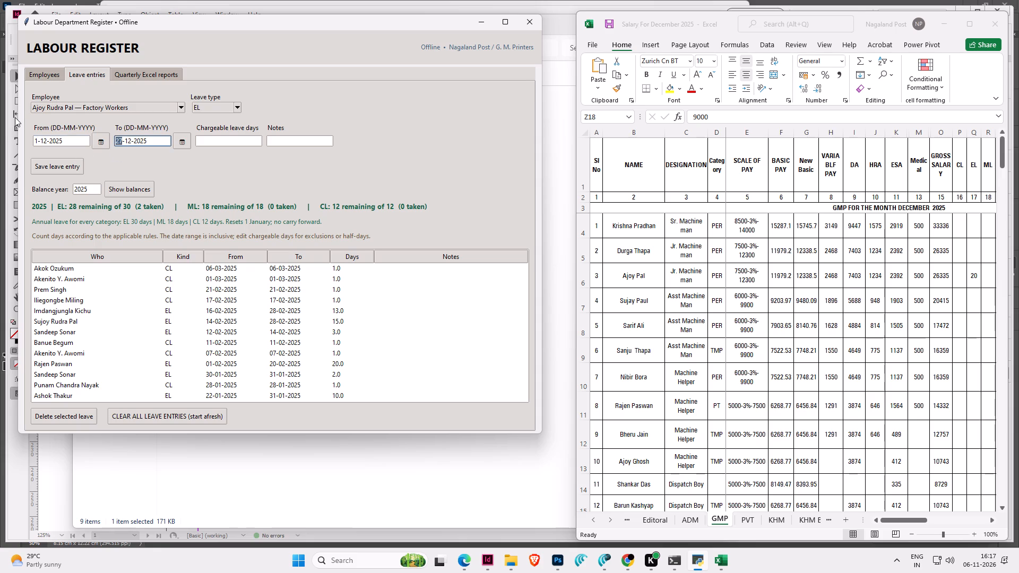
{"action": "type", "text": "20"}
{"action": "left_click", "coordinate": [61, 166]}
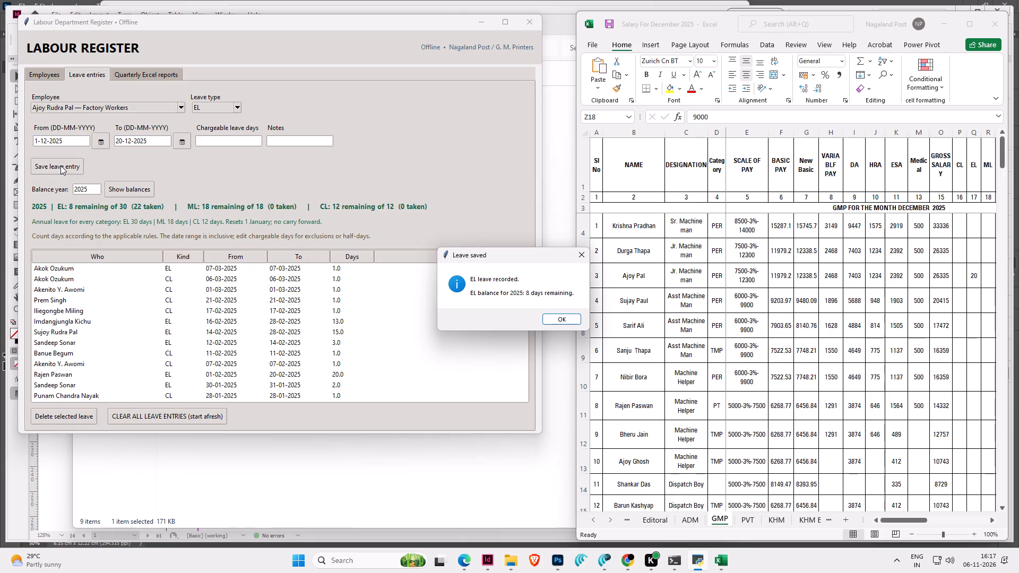
{"action": "left_click", "coordinate": [552, 314]}
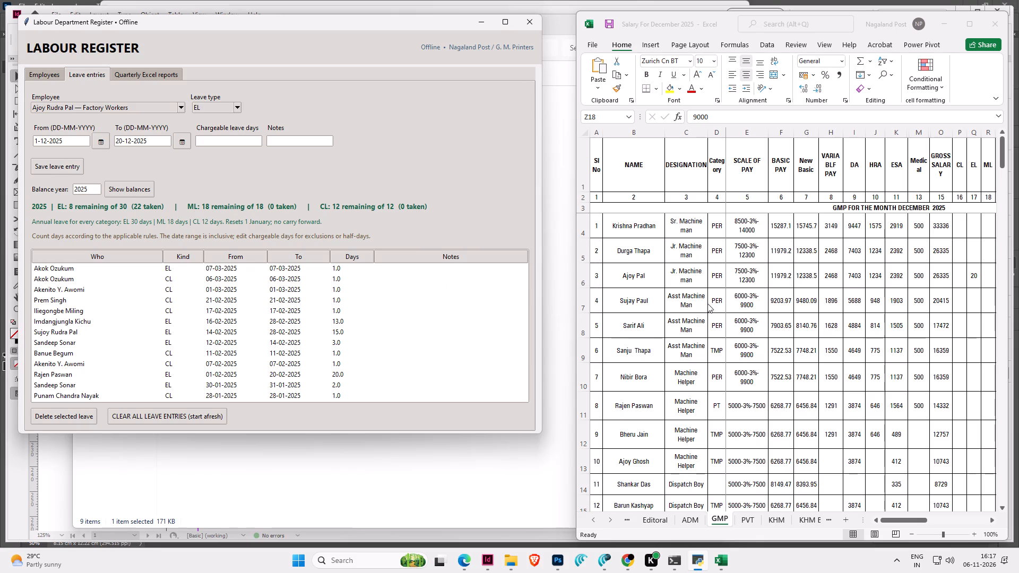
Look up the GMP sheet's serial 18 Driver Gr-IV in the Labour Register's Factory Workers list, and view the second of the two similarly named records.
{"action": "left_click", "coordinate": [770, 303]}
{"action": "scroll", "coordinate": [770, 303], "scroll_direction": "down", "scroll_amount": 3}
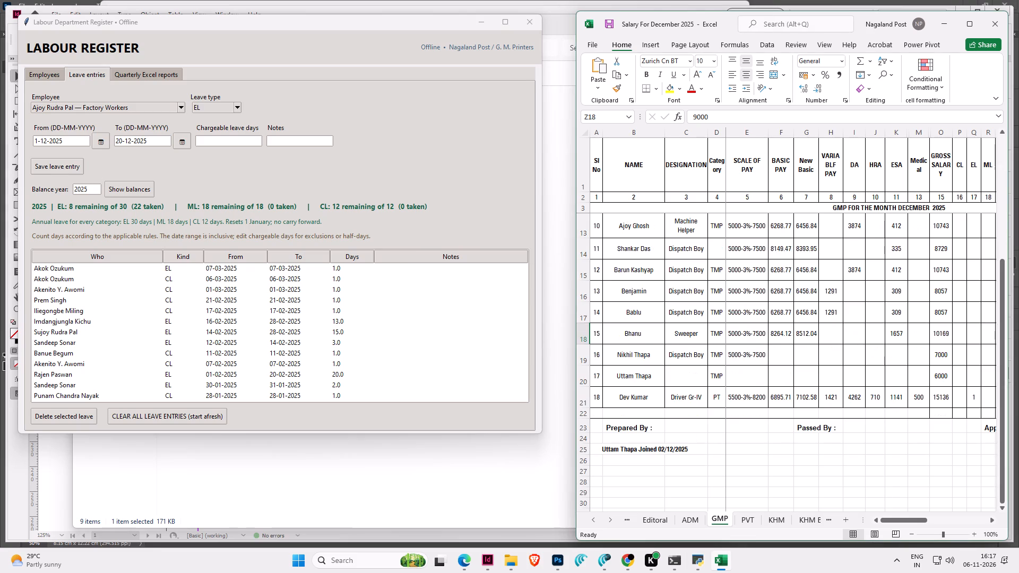
{"action": "left_click", "coordinate": [78, 108]}
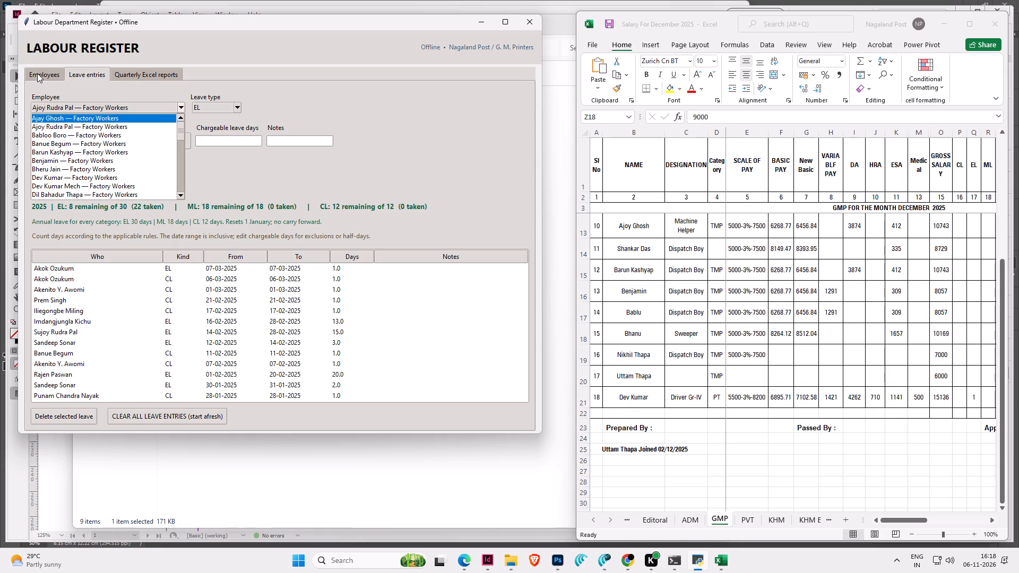
{"action": "left_click", "coordinate": [37, 73]}
{"action": "left_click", "coordinate": [37, 73]}
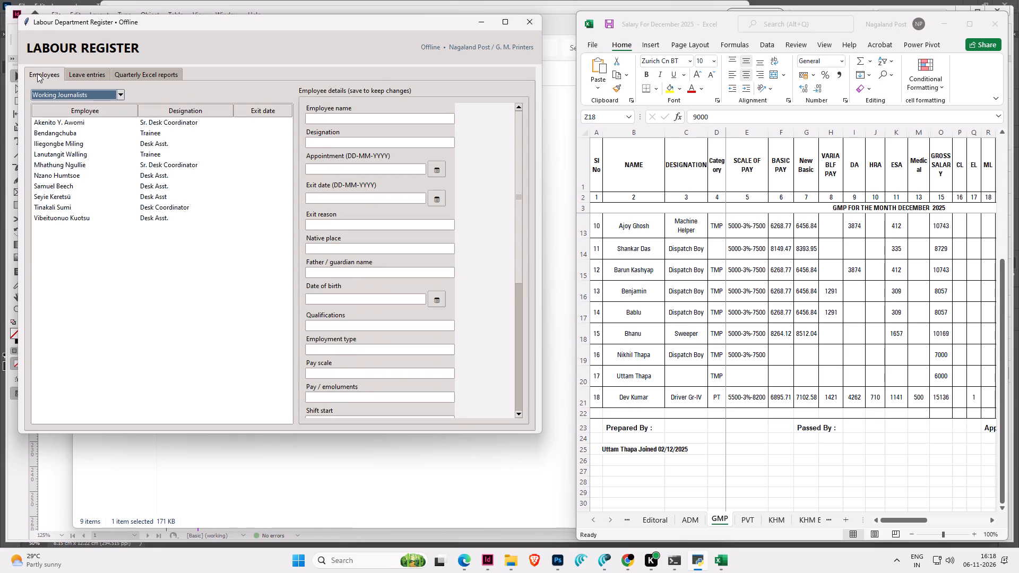
{"action": "left_click", "coordinate": [91, 94]}
{"action": "left_click", "coordinate": [87, 113]}
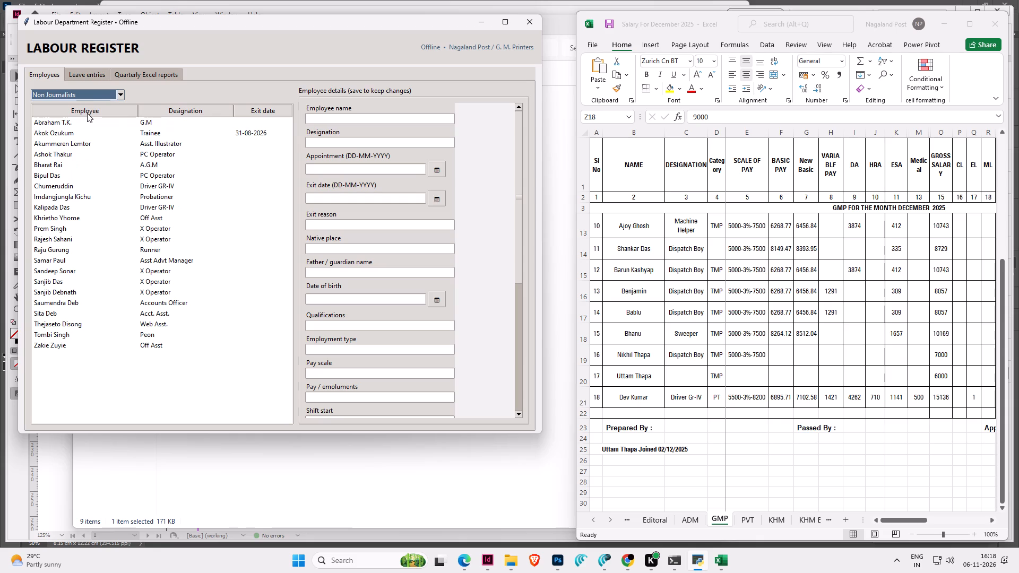
{"action": "left_click", "coordinate": [93, 96]}
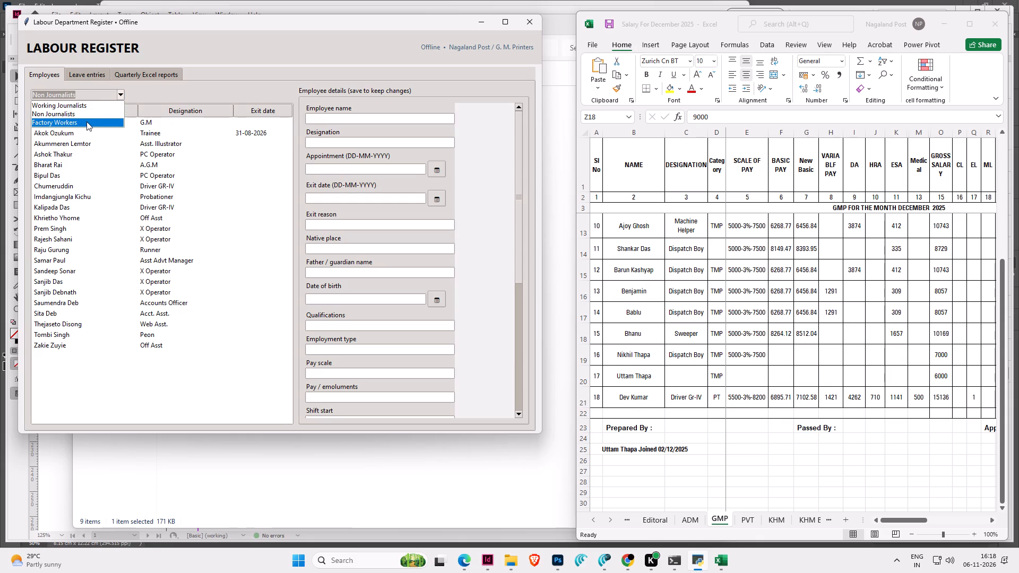
{"action": "left_click", "coordinate": [87, 121]}
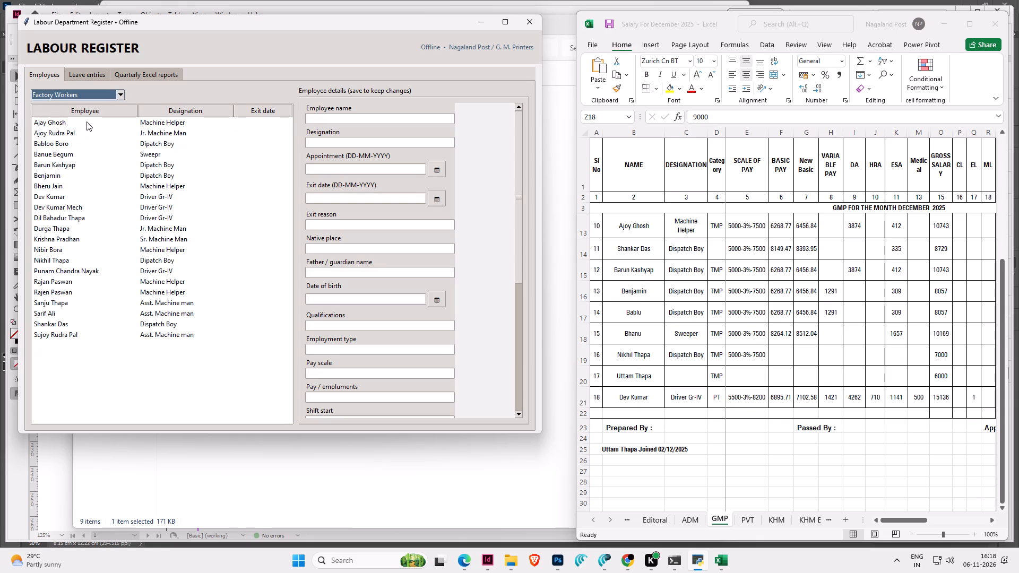
{"action": "left_click", "coordinate": [50, 205]}
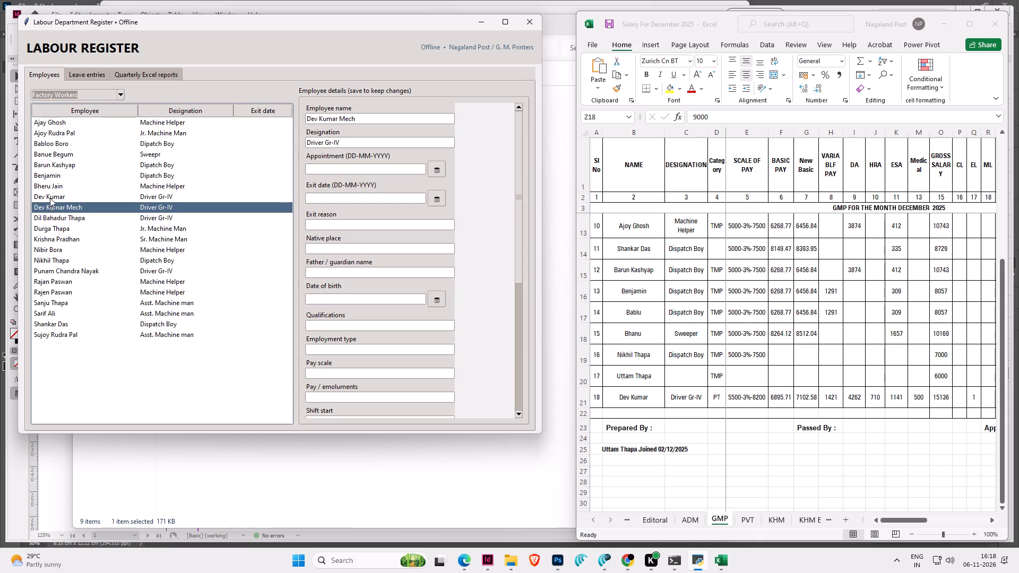
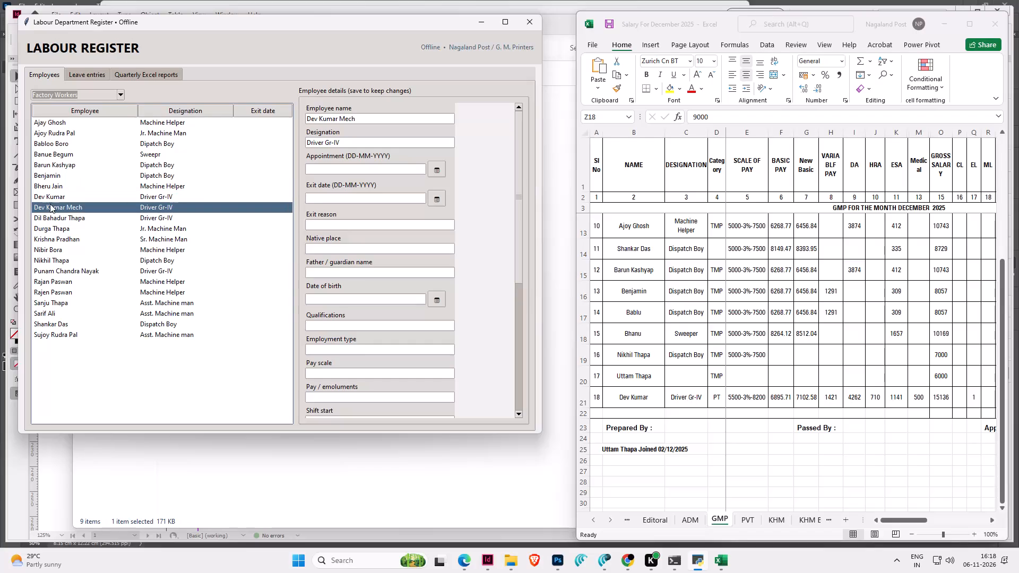
Compare the employee details of the two similarly named Driver Gr-IV records under Factory Workers, and return to the leave entries.
{"action": "left_click", "coordinate": [51, 197]}
{"action": "left_click", "coordinate": [51, 204]}
{"action": "scroll", "coordinate": [365, 276], "scroll_direction": "down", "scroll_amount": 3}
{"action": "scroll", "coordinate": [365, 276], "scroll_direction": "up", "scroll_amount": 3}
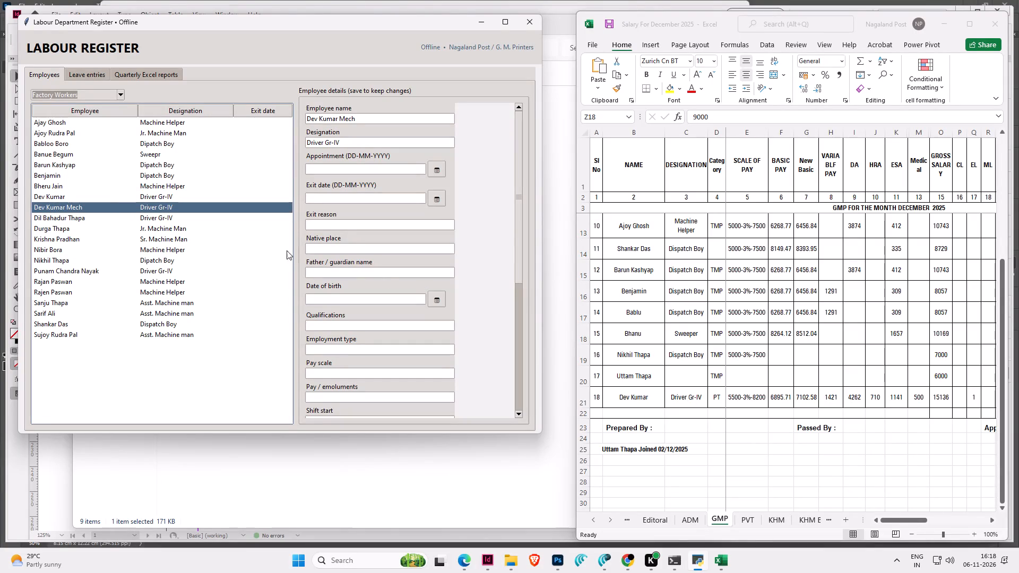
{"action": "left_click", "coordinate": [73, 195]}
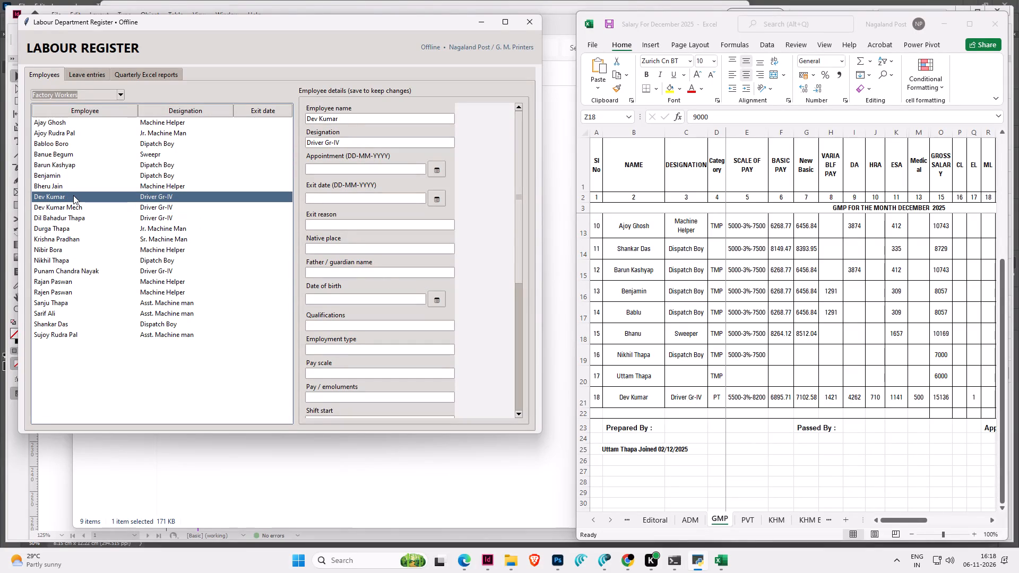
{"action": "right_click", "coordinate": [73, 195]}
{"action": "right_click", "coordinate": [73, 195]}
{"action": "left_click_drag", "start_coordinate": [517, 265], "coordinate": [517, 405]}
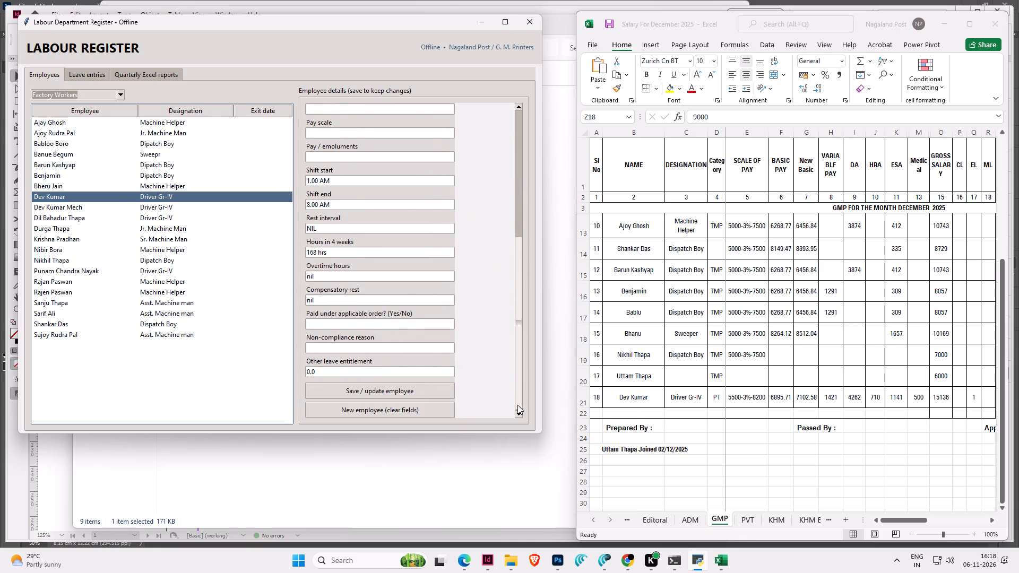
{"action": "left_click_drag", "start_coordinate": [517, 405], "coordinate": [513, 228]}
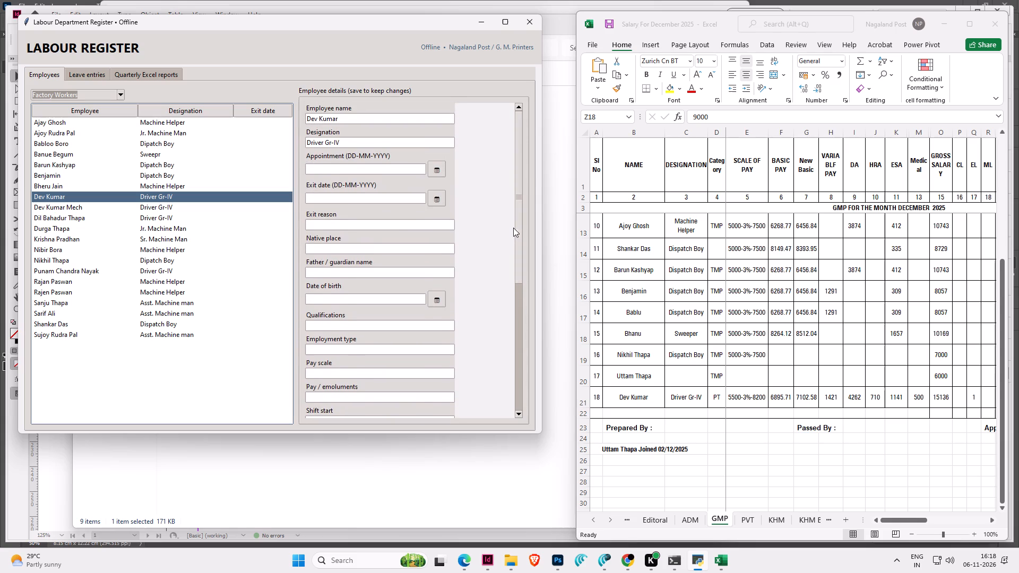
{"action": "left_click", "coordinate": [129, 75]}
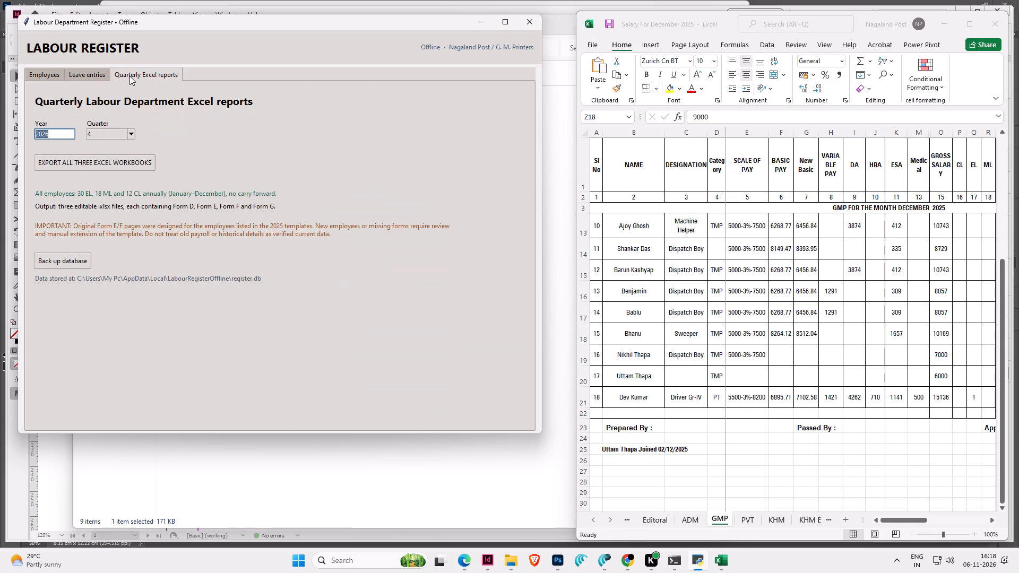
{"action": "left_click", "coordinate": [77, 70]}
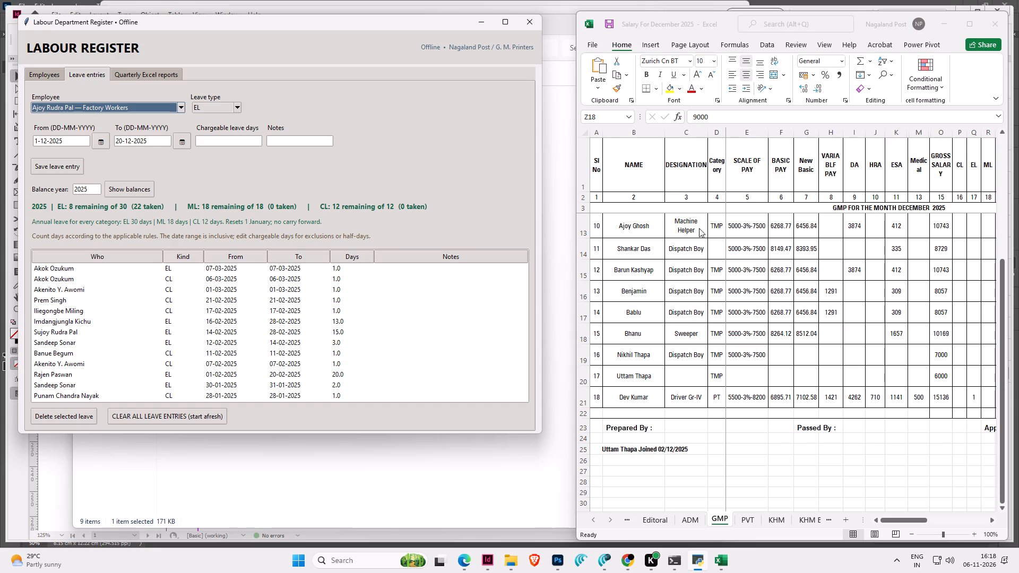
Hide columns C to J, from Designation to HRA, on the December salary workbook's GMP sheet in Excel.
{"action": "left_click", "coordinate": [712, 254]}
{"action": "scroll", "coordinate": [712, 254], "scroll_direction": "up", "scroll_amount": 3}
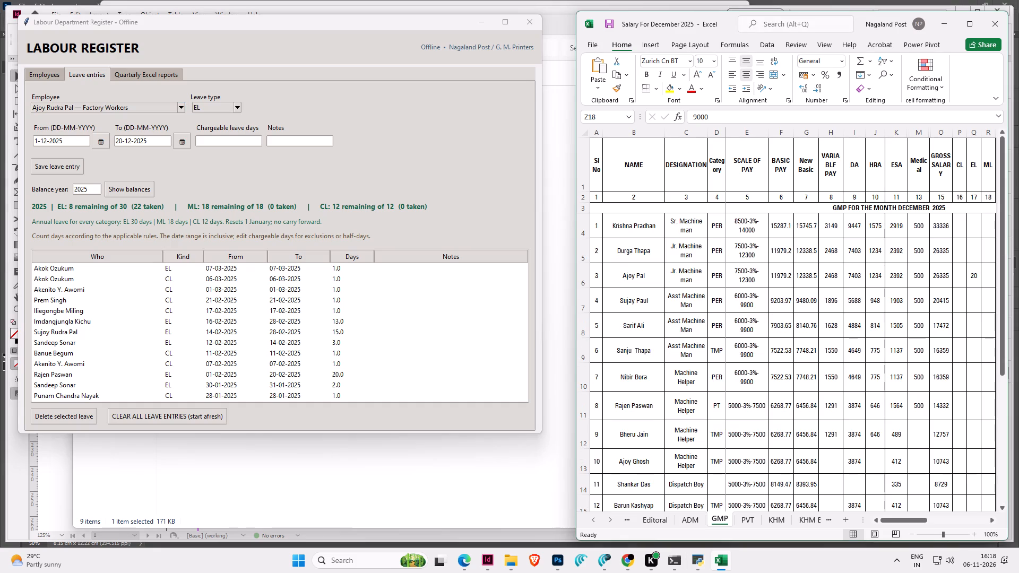
{"action": "left_click_drag", "start_coordinate": [690, 132], "coordinate": [892, 160]}
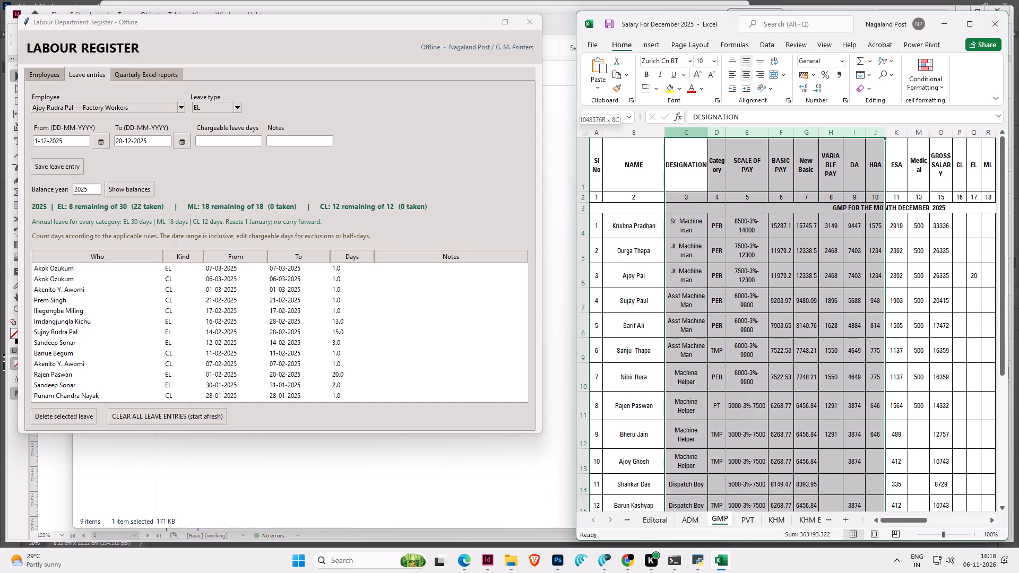
{"action": "left_click_drag", "start_coordinate": [892, 160], "coordinate": [893, 160]}
{"action": "right_click", "coordinate": [877, 276]}
{"action": "left_click", "coordinate": [914, 442]}
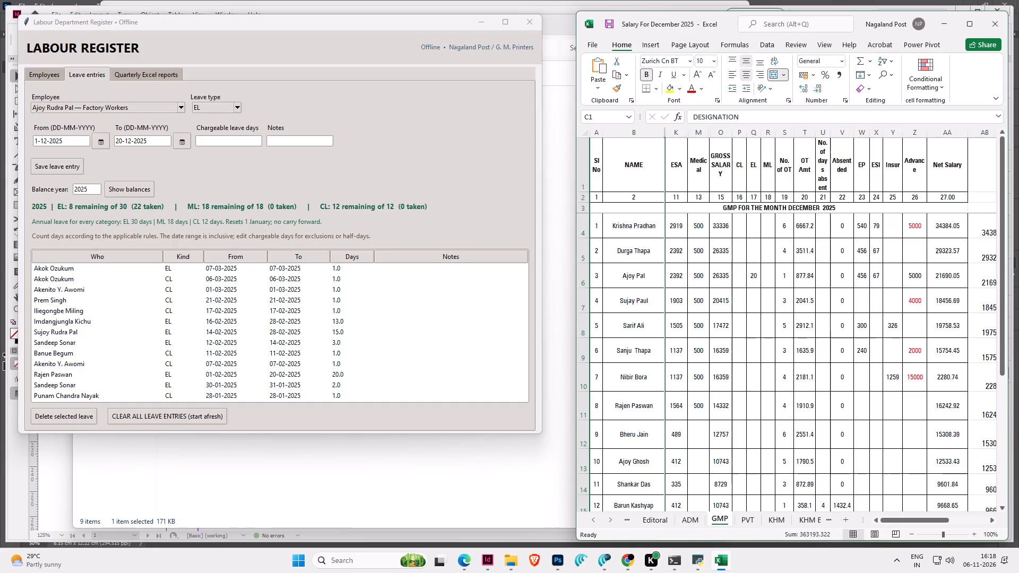
In the Labour Register, save an EL entry from 19-12-2025 to 19-12-2025 for the second of the two similarly named Driver Gr-IV employees.
{"action": "scroll", "coordinate": [687, 312], "scroll_direction": "up", "scroll_amount": 3}
{"action": "scroll", "coordinate": [687, 312], "scroll_direction": "down", "scroll_amount": 2}
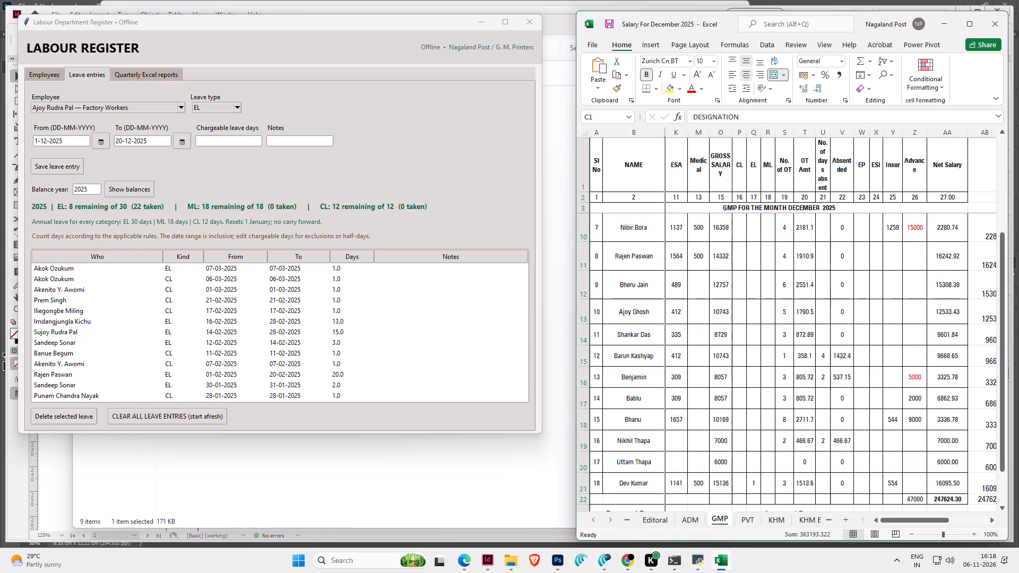
{"action": "scroll", "coordinate": [687, 312], "scroll_direction": "down", "scroll_amount": 1}
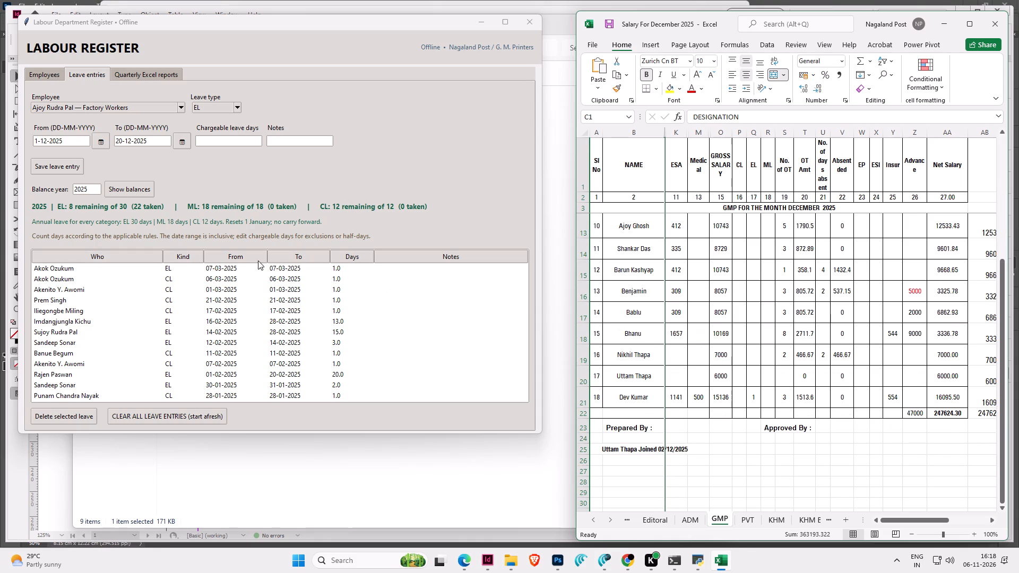
{"action": "left_click", "coordinate": [91, 107]}
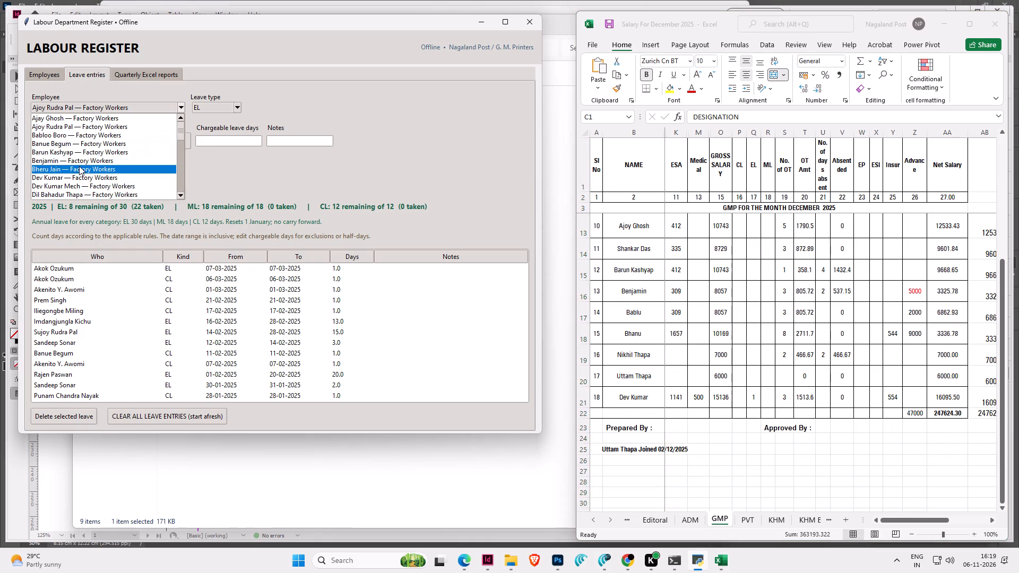
{"action": "left_click", "coordinate": [79, 187]}
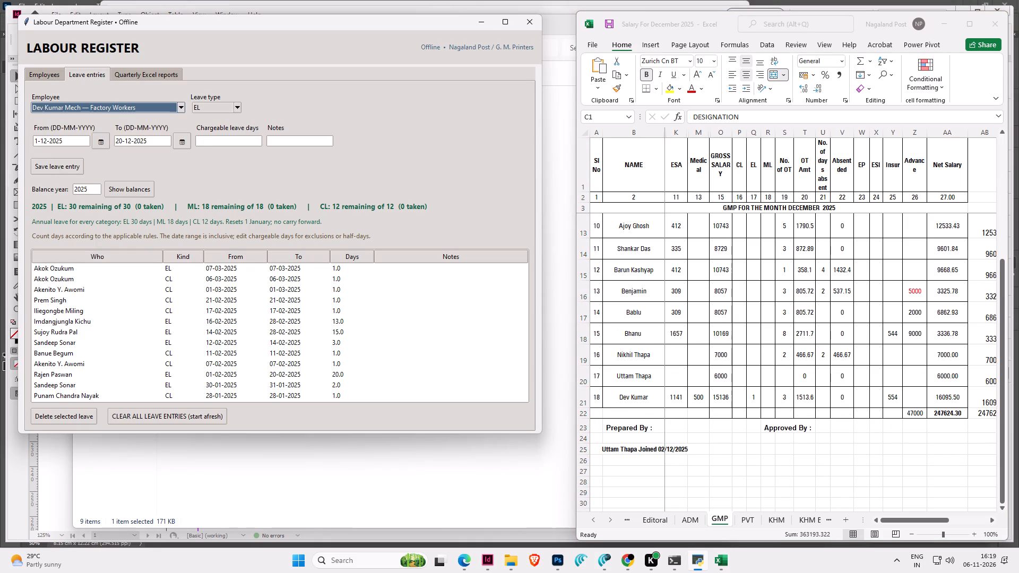
{"action": "left_click_drag", "start_coordinate": [39, 140], "coordinate": [27, 140]}
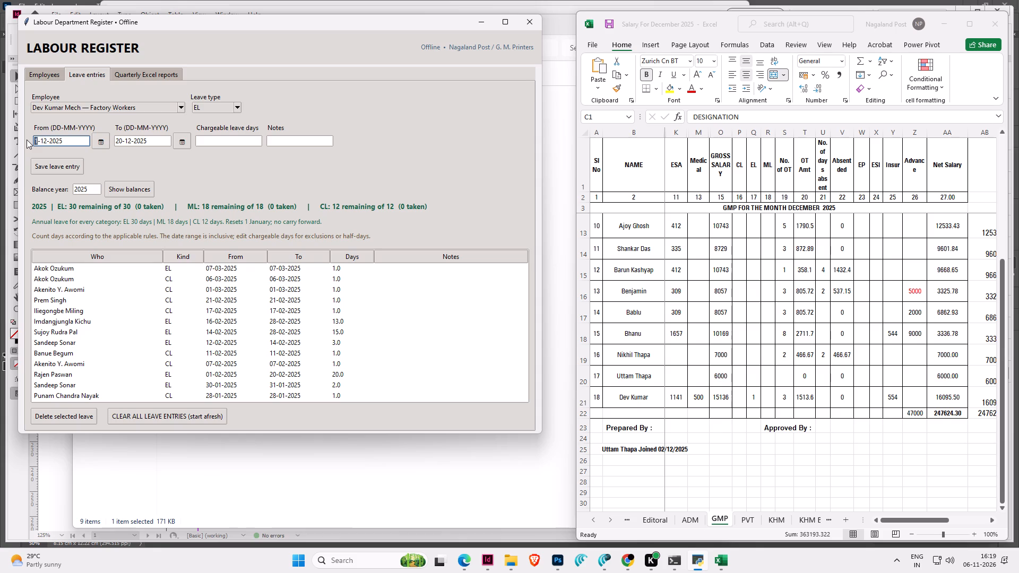
{"action": "type", "text": "19"}
{"action": "left_click_drag", "start_coordinate": [122, 137], "coordinate": [98, 133]}
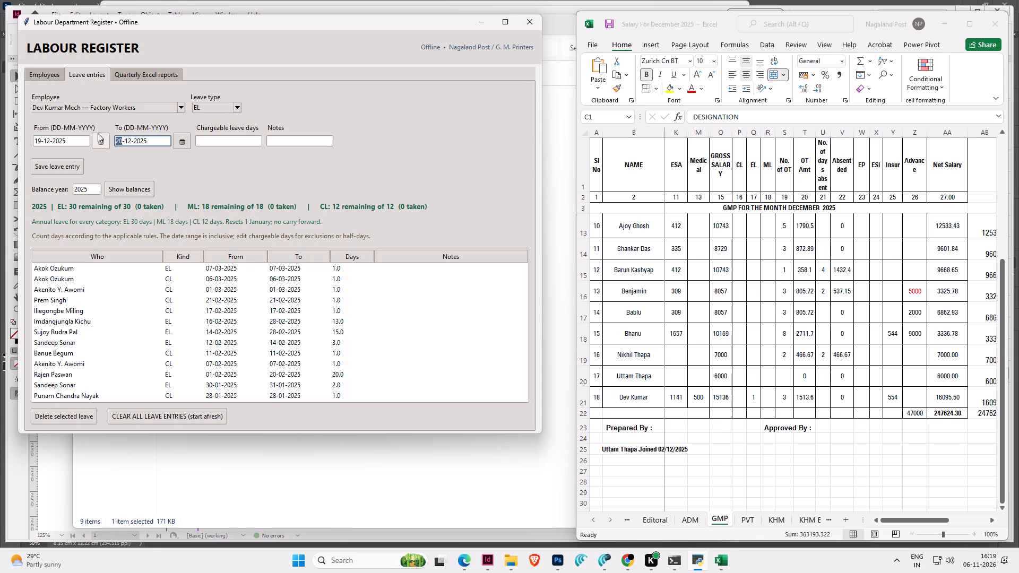
{"action": "type", "text": "19"}
{"action": "left_click", "coordinate": [55, 163]}
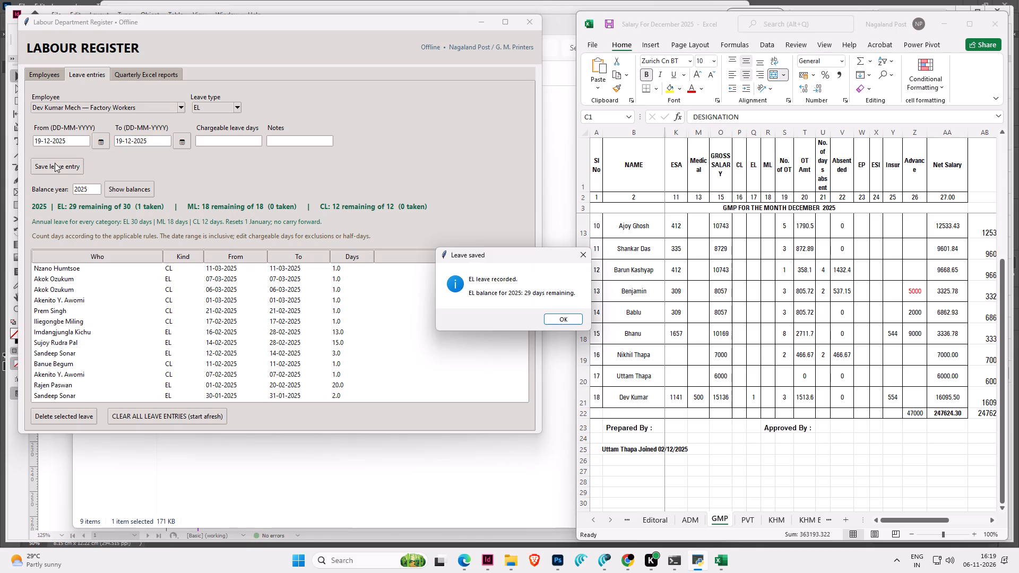
{"action": "left_click", "coordinate": [552, 318]}
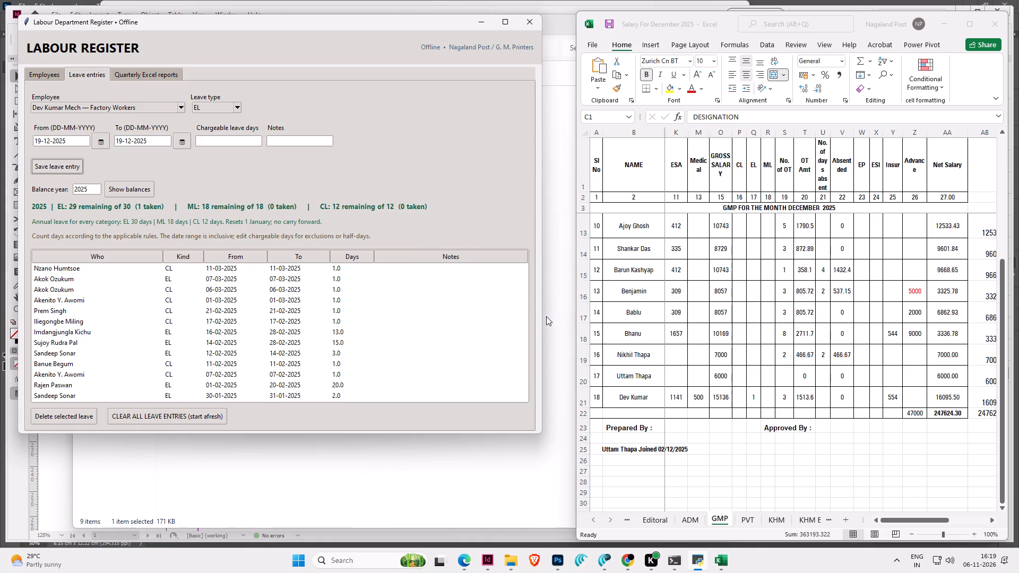
Close the December salary workbook in Excel, saving its changes.
{"action": "left_click", "coordinate": [769, 369]}
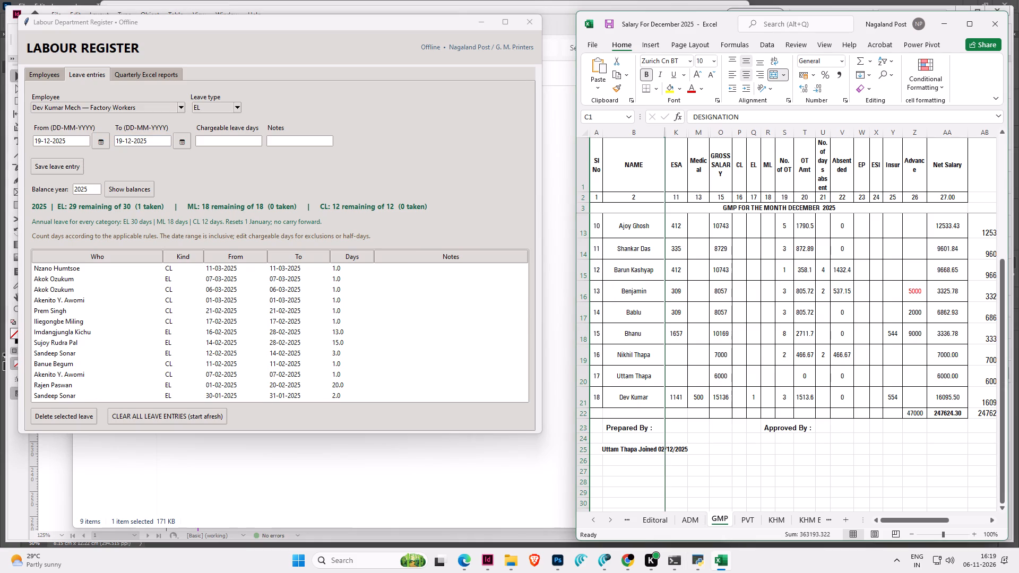
{"action": "left_click", "coordinate": [992, 24]}
{"action": "left_click", "coordinate": [478, 292]}
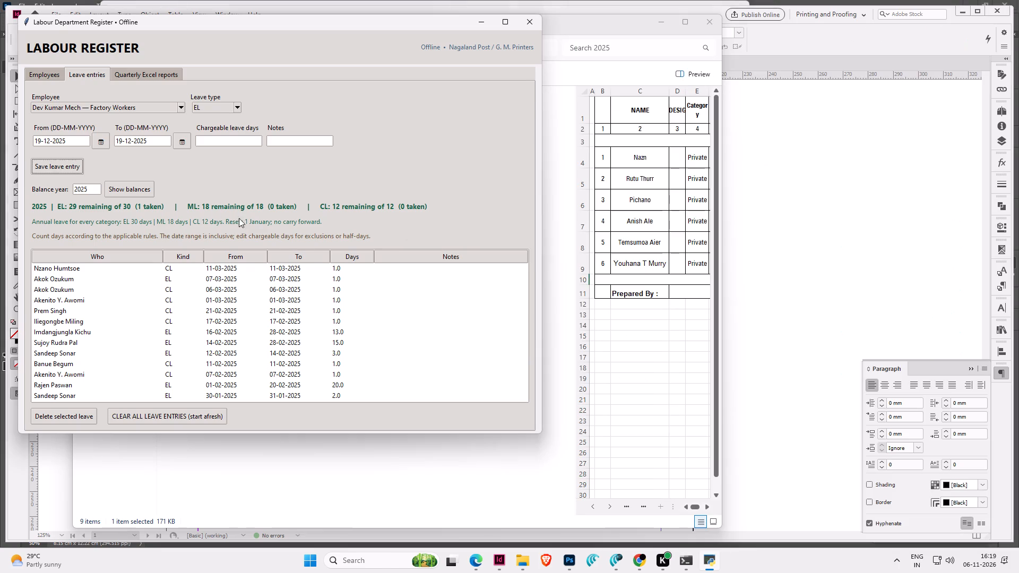
Export all three quarterly Excel workbooks for 2025, quarter 4, into a new folder named 4th Quarter 2025 inside the 2025 folder.
{"action": "left_click", "coordinate": [150, 71]}
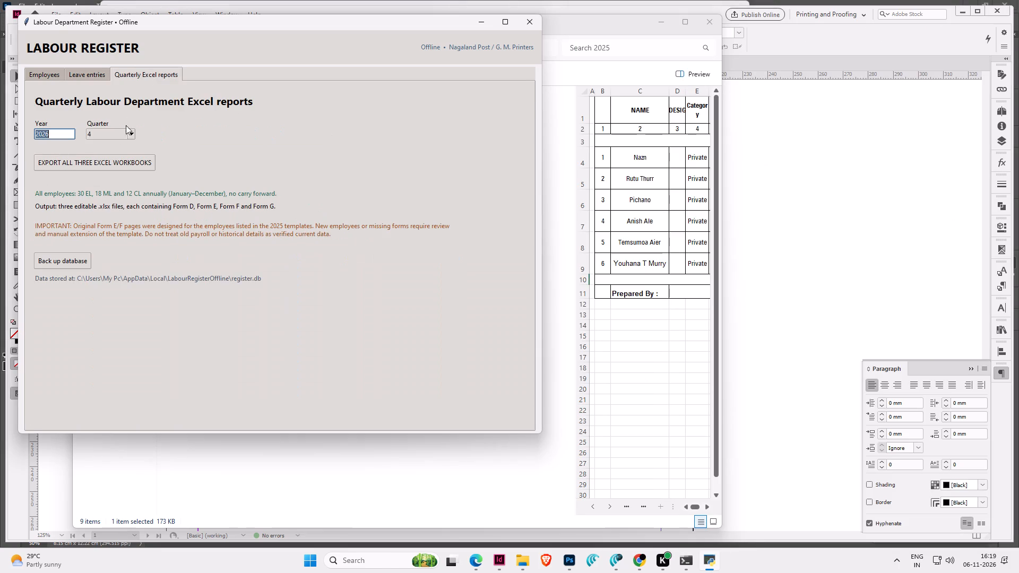
{"action": "left_click", "coordinate": [55, 136]}
{"action": "key", "text": "BackSpace"}
{"action": "key", "text": "5"}
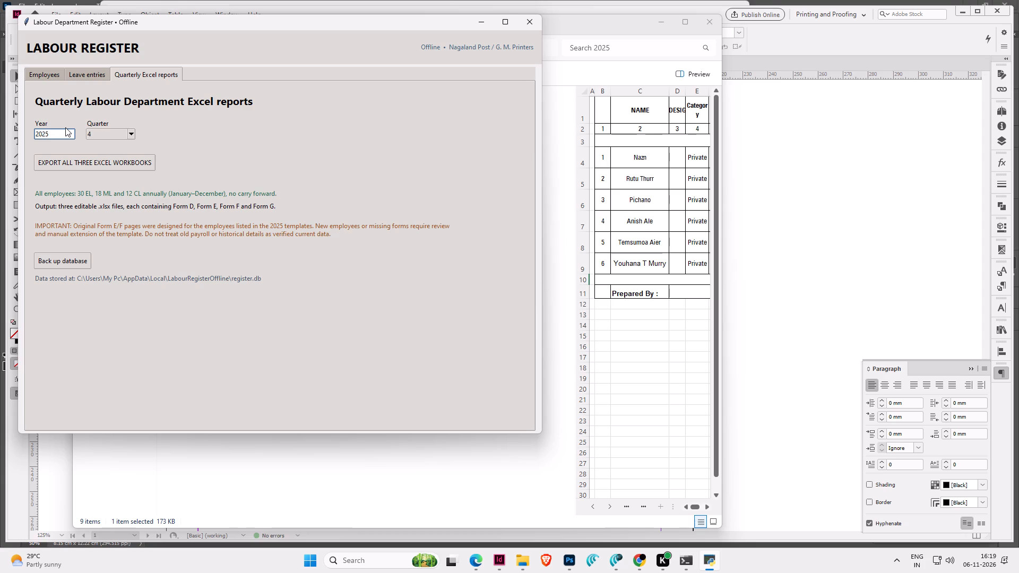
{"action": "left_click", "coordinate": [97, 161]}
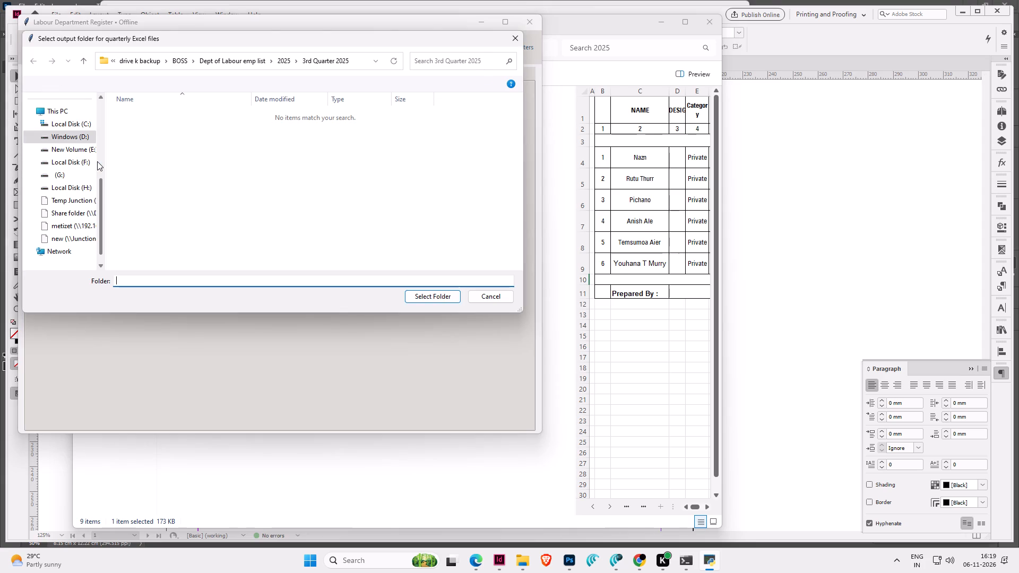
{"action": "left_click", "coordinate": [296, 61]}
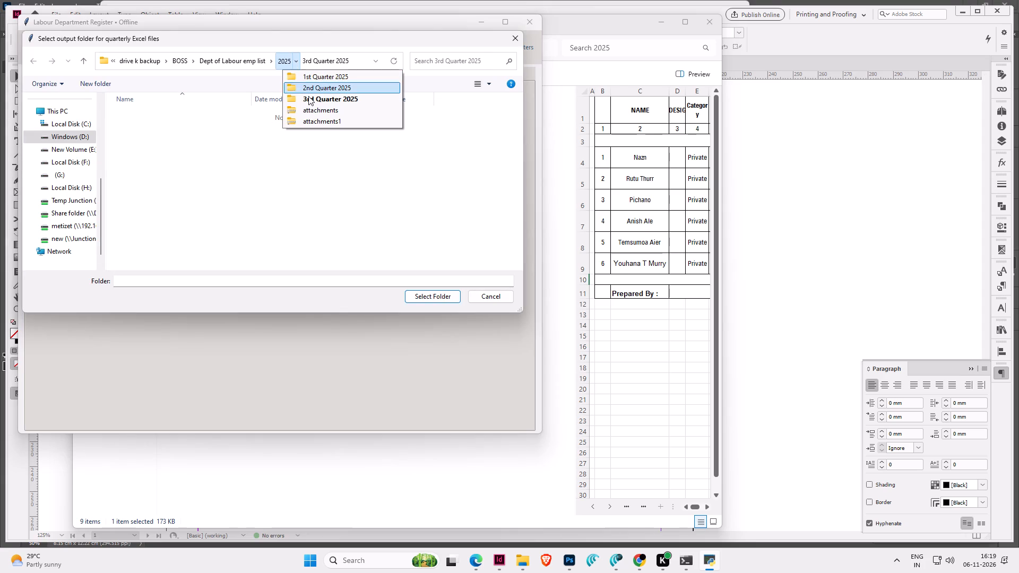
{"action": "left_click", "coordinate": [286, 60]}
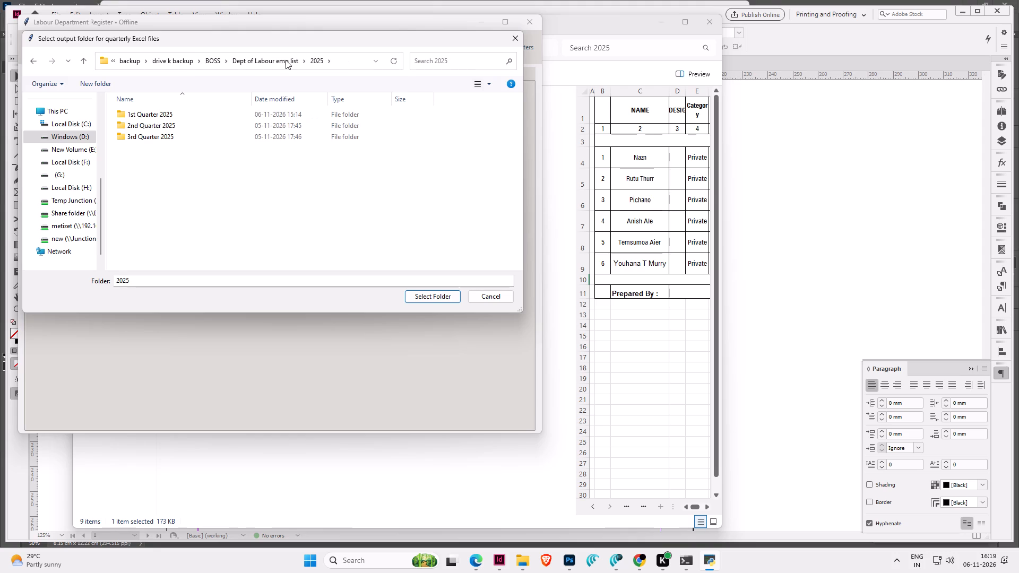
{"action": "left_click", "coordinate": [103, 84]}
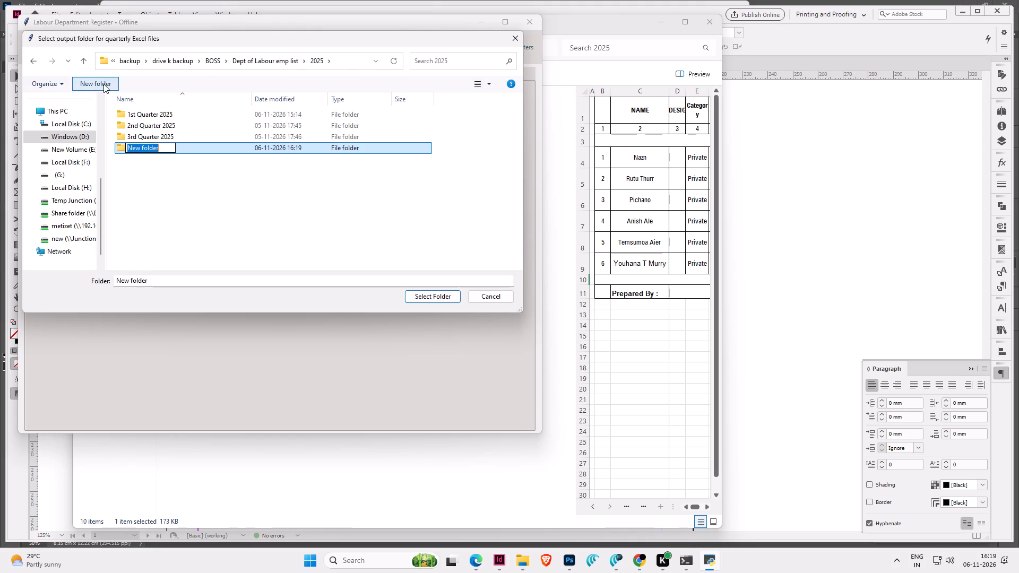
{"action": "type", "text": "4th Quarter"}
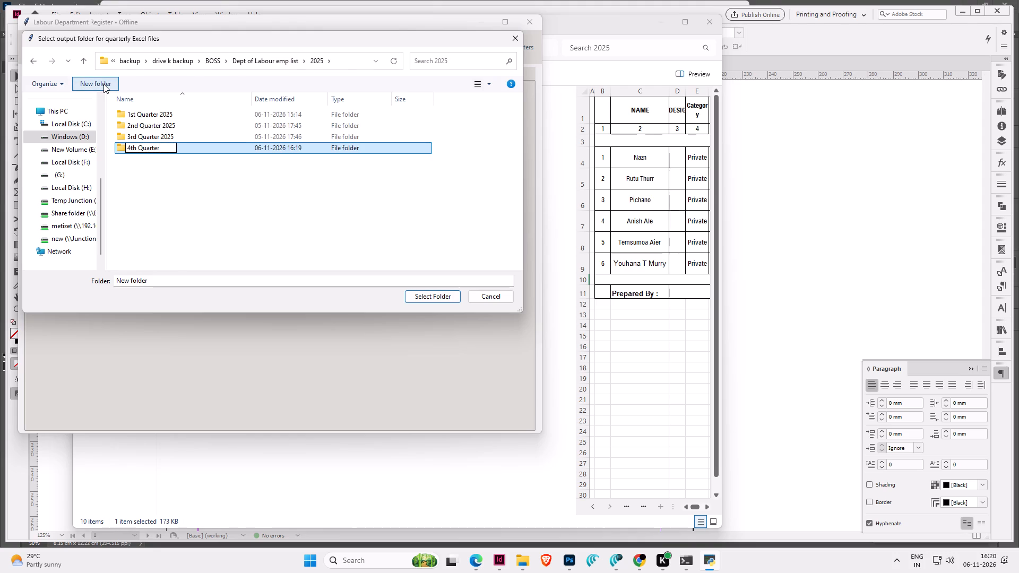
{"action": "key", "text": "space"}
{"action": "type", "text": "2025"}
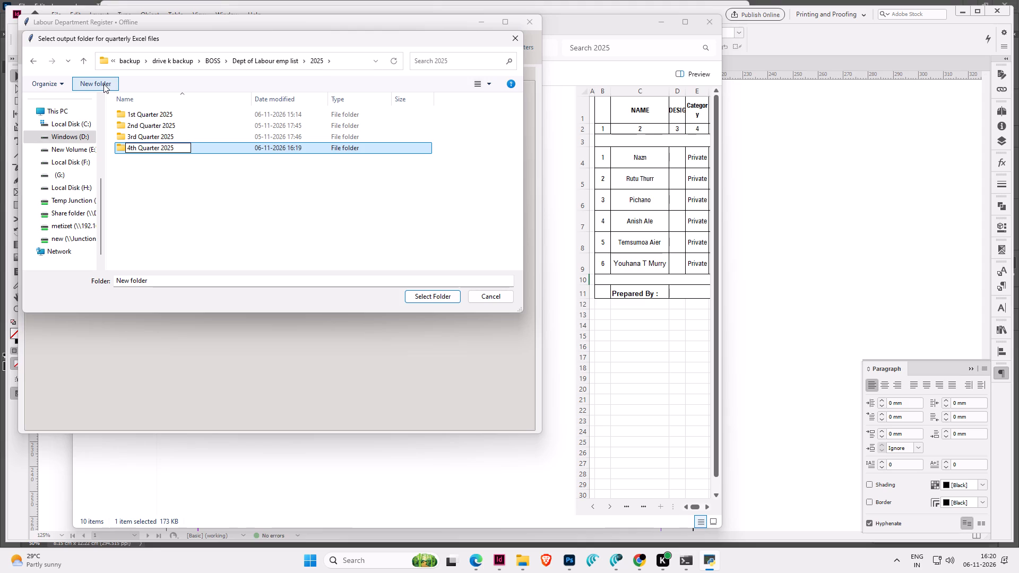
{"action": "key", "text": "Return"}
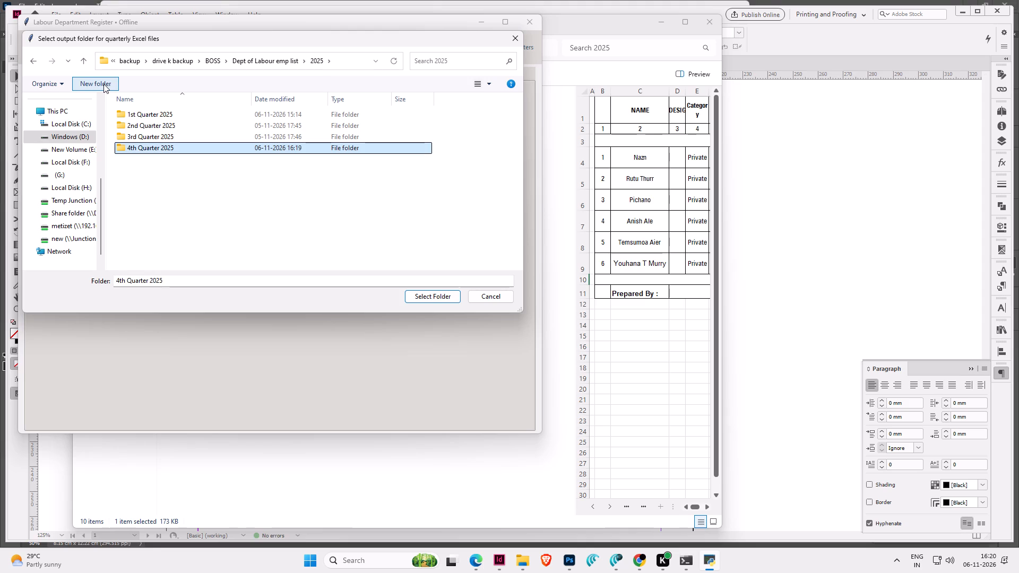
{"action": "left_click", "coordinate": [433, 297]}
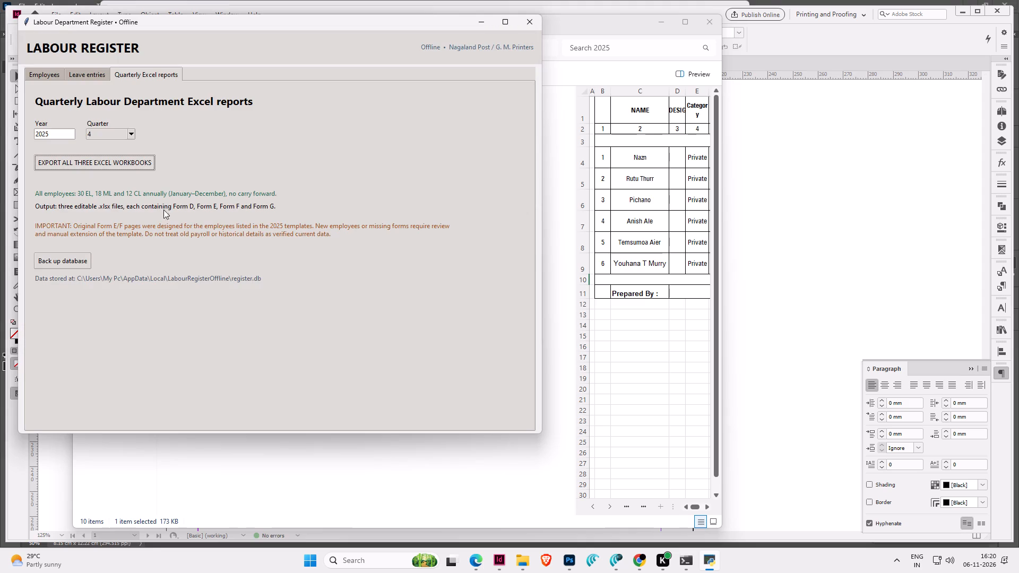
{"action": "left_click", "coordinate": [105, 163]}
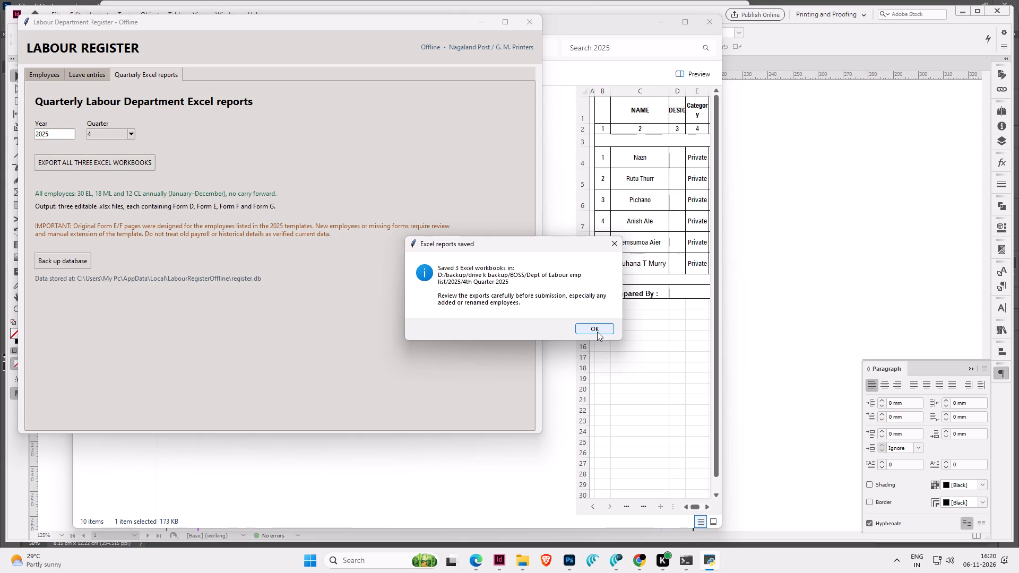
Open the Factory_Workers_Q4_2025 workbook from the 4th Quarter 2025 folder in Excel, with its window maximized.
{"action": "left_click", "coordinate": [599, 329]}
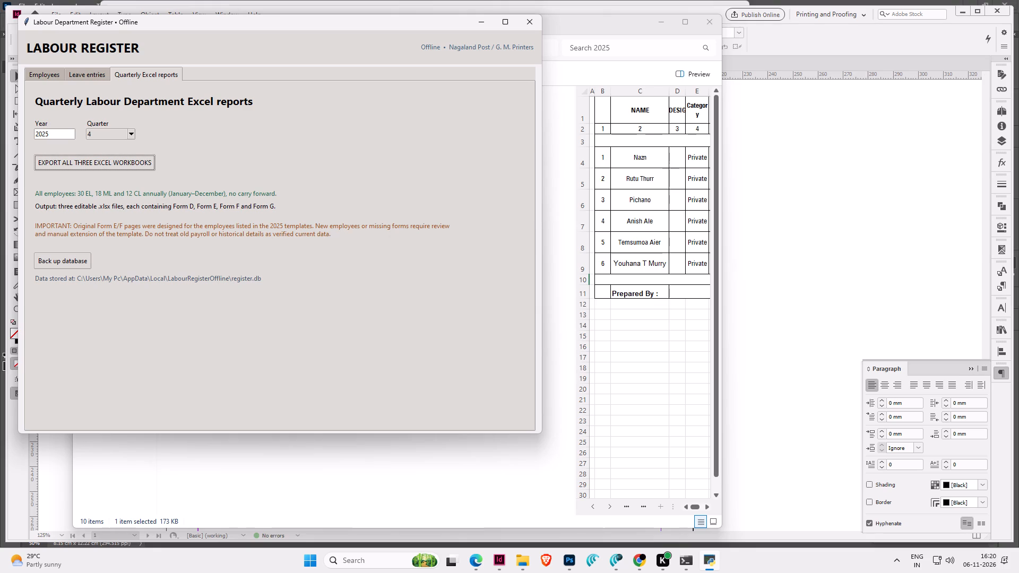
{"action": "left_click", "coordinate": [562, 275]}
{"action": "left_click", "coordinate": [468, 309]}
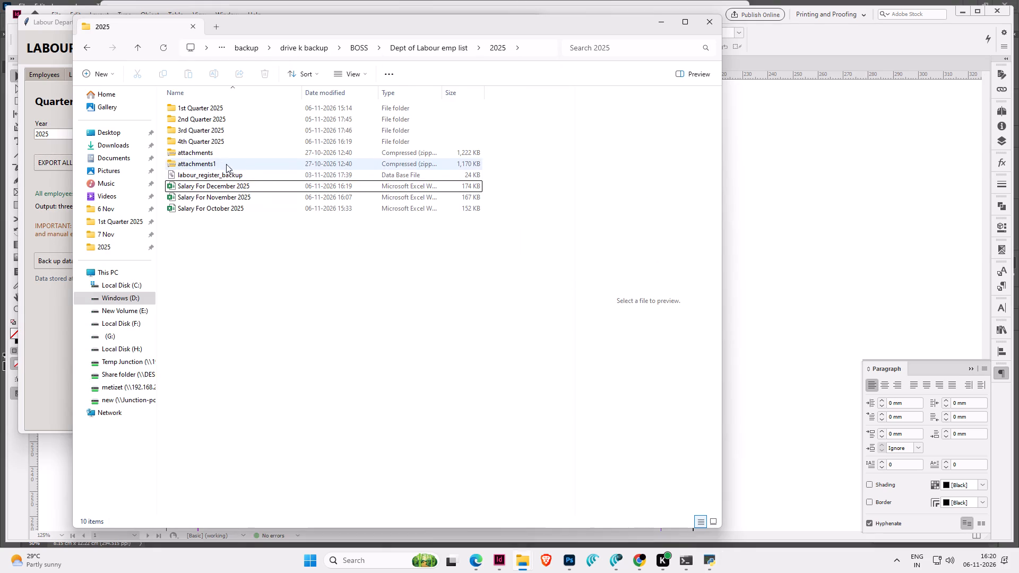
{"action": "double_click", "coordinate": [215, 139]}
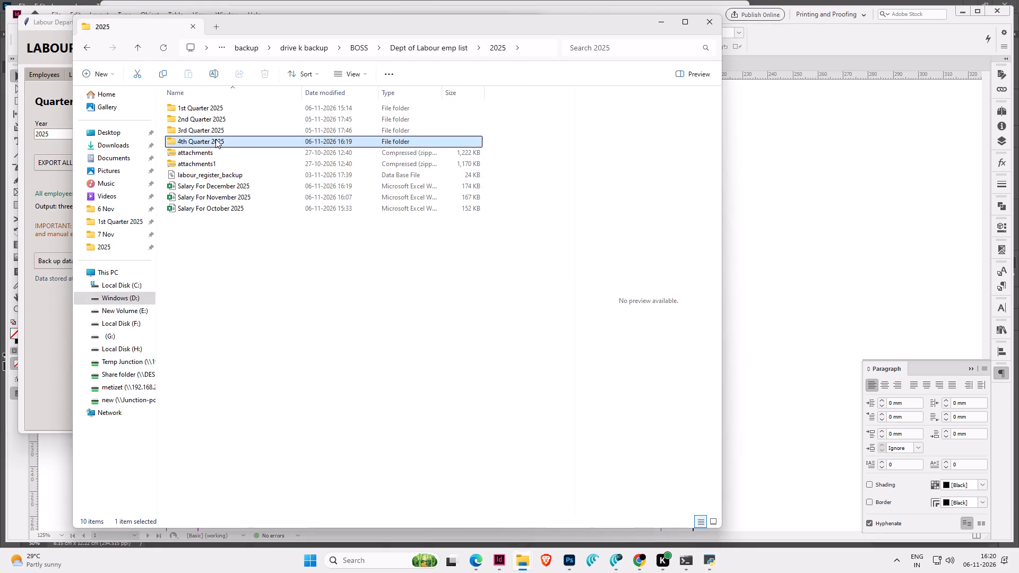
{"action": "left_click", "coordinate": [221, 105]}
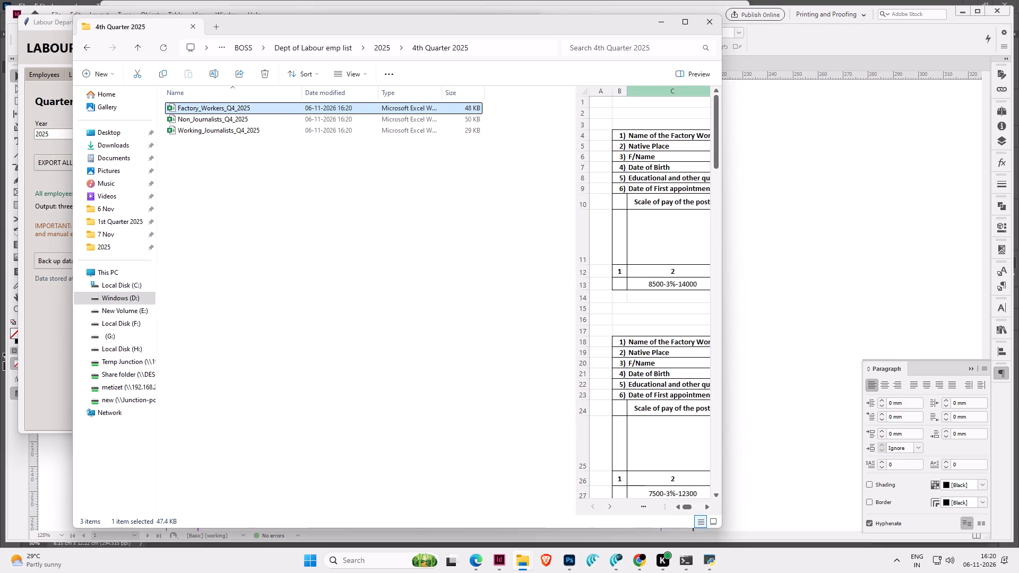
{"action": "left_click_drag", "start_coordinate": [724, 136], "coordinate": [738, 137]}
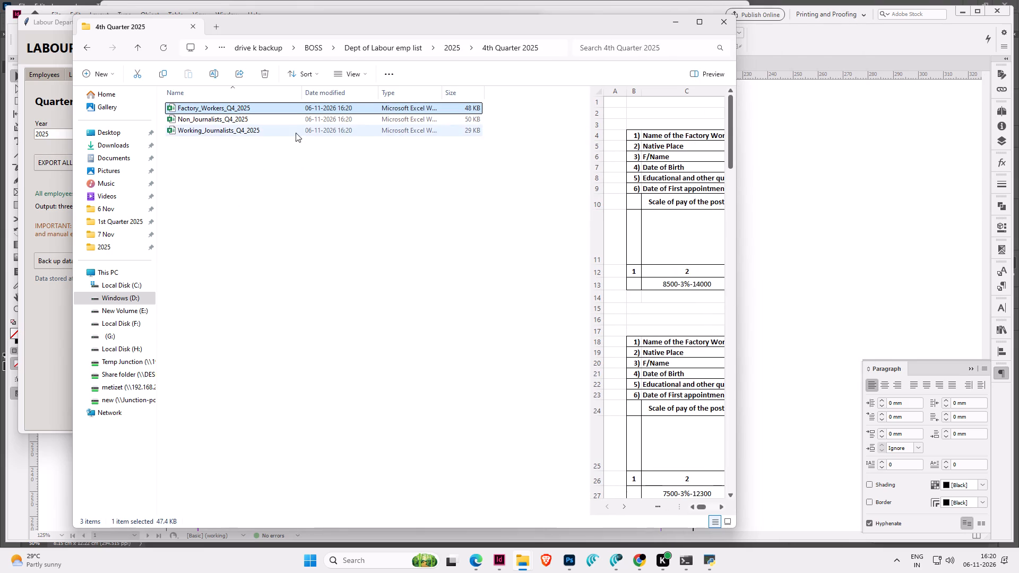
{"action": "double_click", "coordinate": [226, 106]}
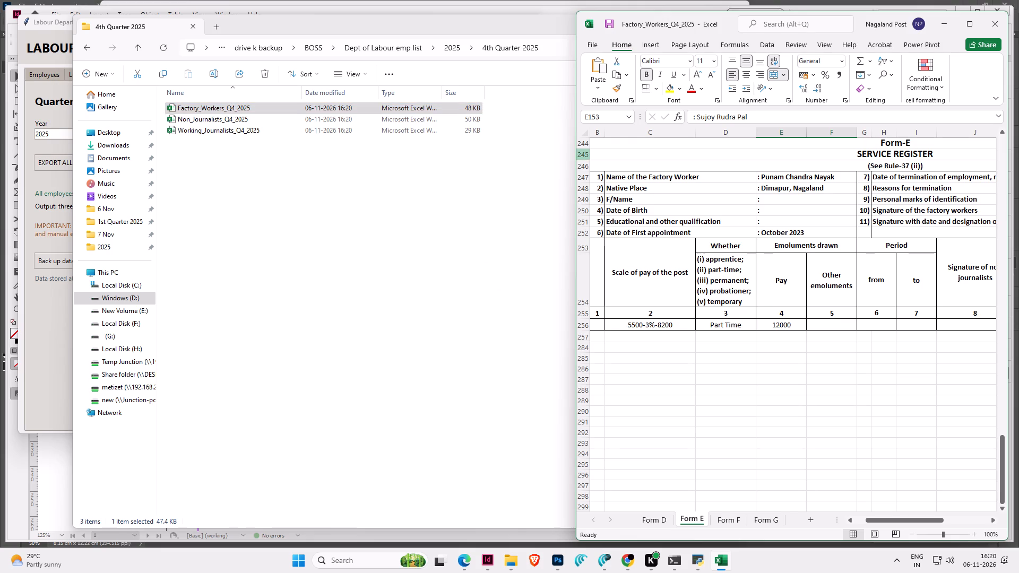
{"action": "left_click", "coordinate": [971, 24]}
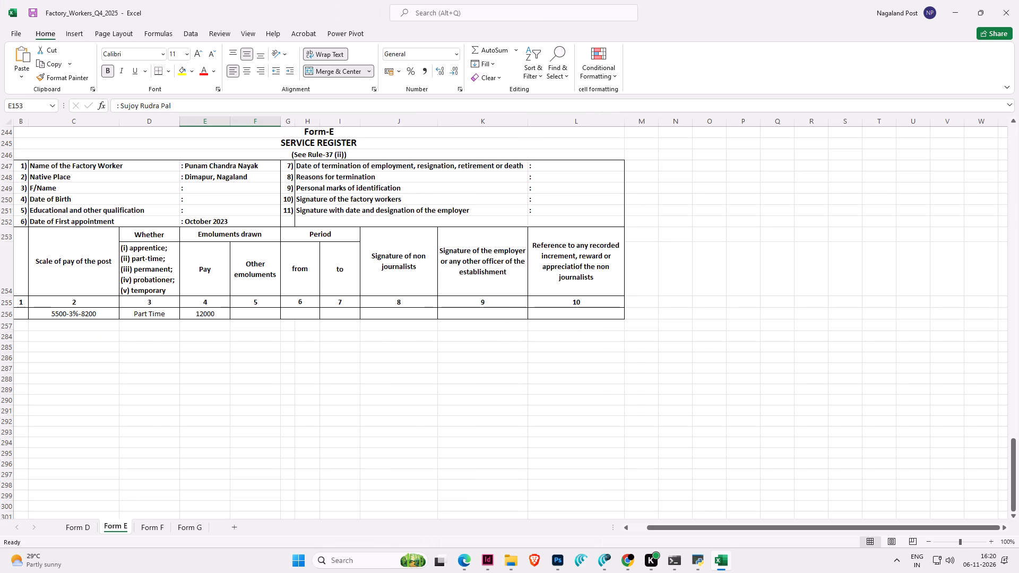
Examine the factory workers' service register entries on the Form E sheet, from the last worker back towards the first.
{"action": "scroll", "coordinate": [265, 377], "scroll_direction": "up", "scroll_amount": 4}
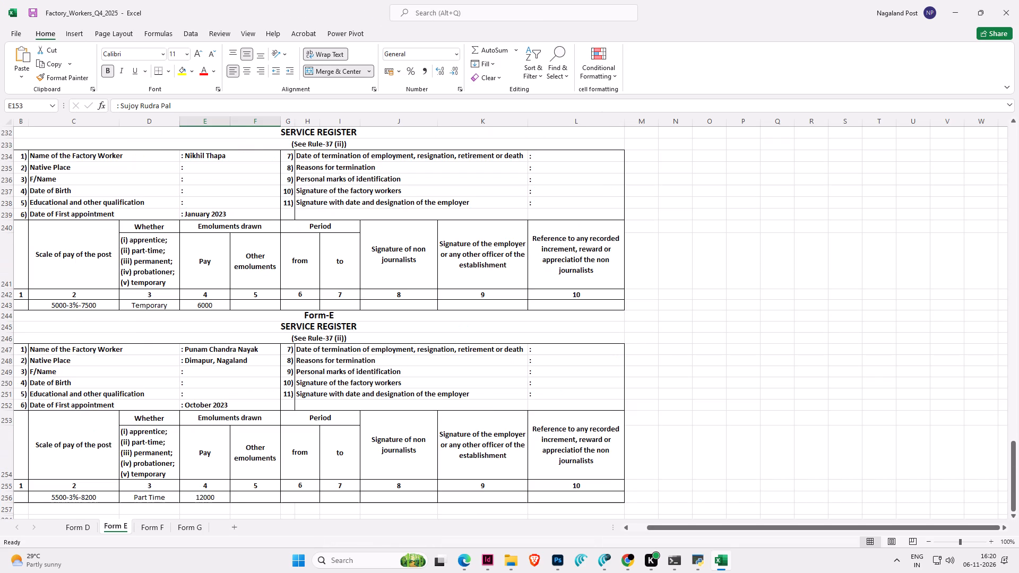
{"action": "scroll", "coordinate": [265, 377], "scroll_direction": "up", "scroll_amount": 3}
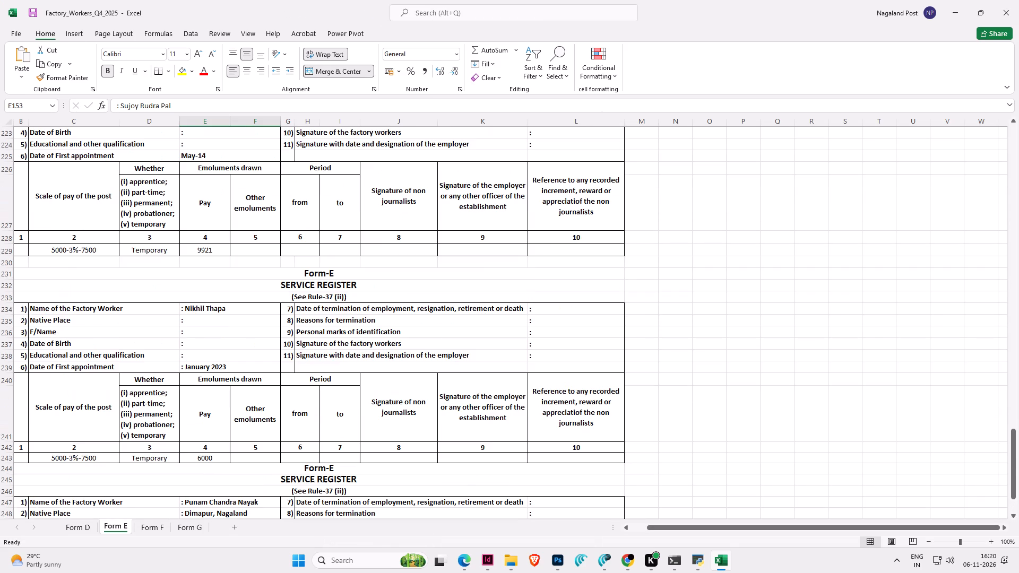
{"action": "scroll", "coordinate": [265, 377], "scroll_direction": "up", "scroll_amount": 6}
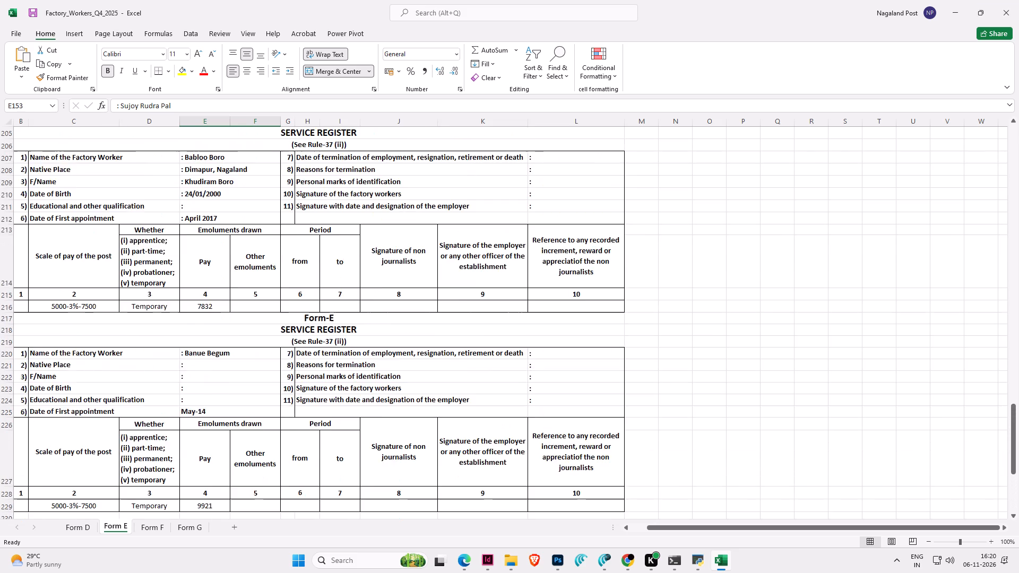
{"action": "scroll", "coordinate": [265, 377], "scroll_direction": "up", "scroll_amount": 5}
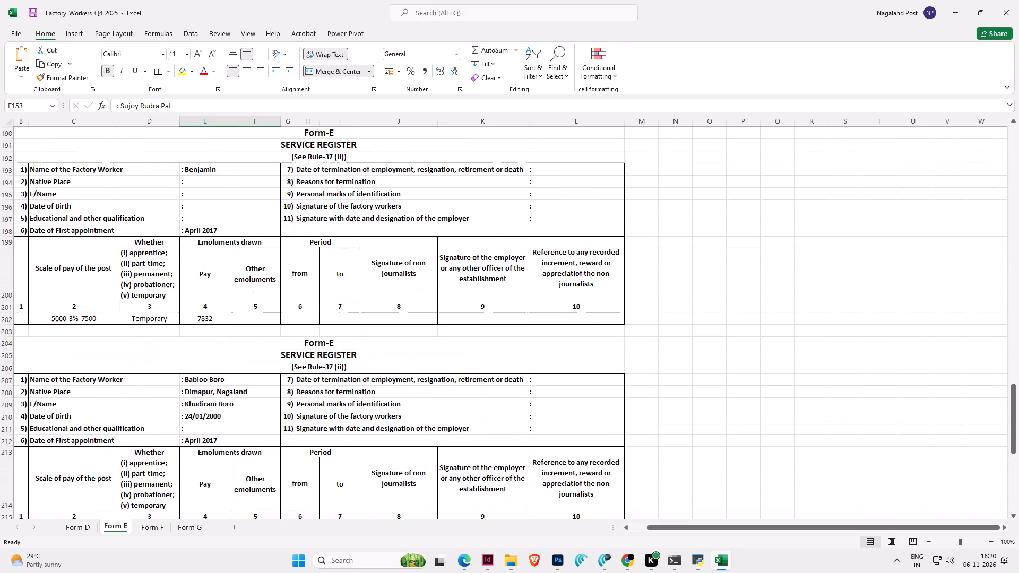
{"action": "scroll", "coordinate": [265, 377], "scroll_direction": "up", "scroll_amount": 10}
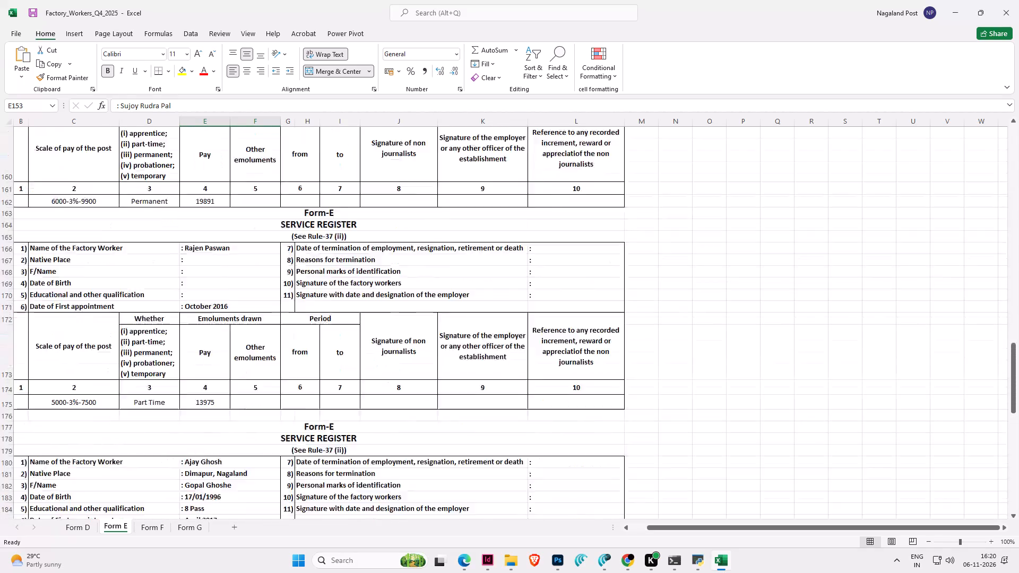
{"action": "scroll", "coordinate": [265, 377], "scroll_direction": "up", "scroll_amount": 5}
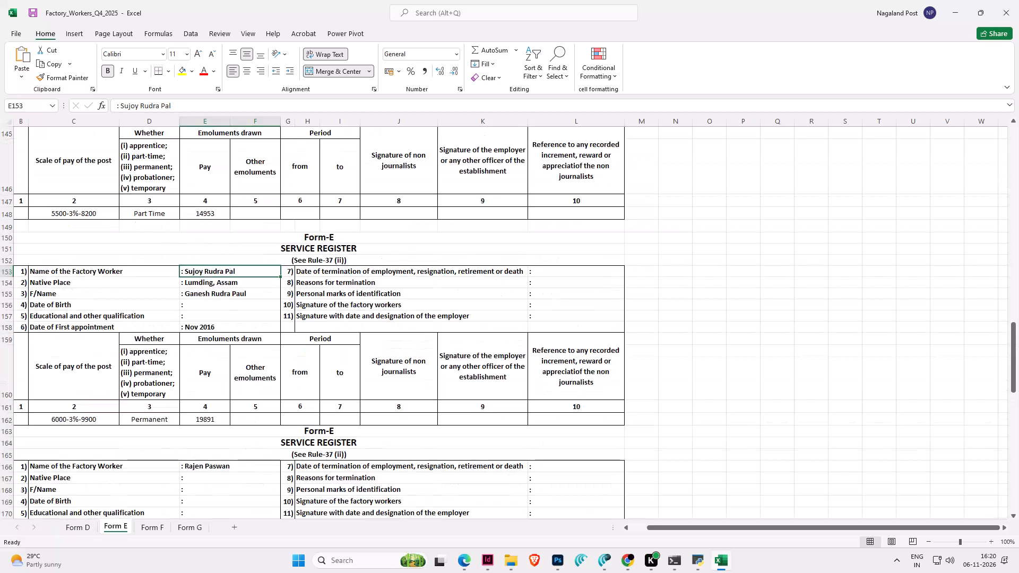
{"action": "scroll", "coordinate": [265, 377], "scroll_direction": "up", "scroll_amount": 8}
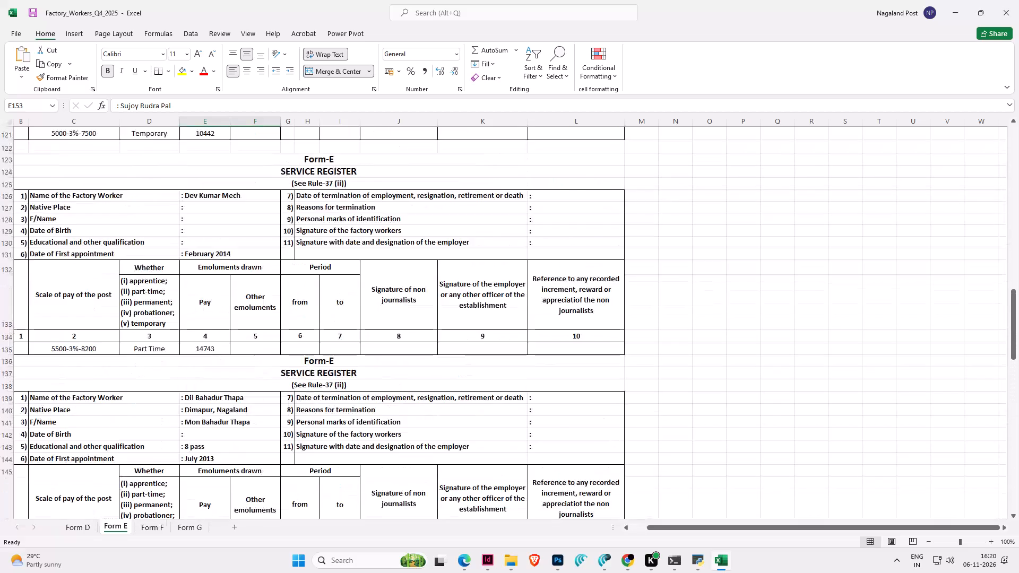
{"action": "scroll", "coordinate": [265, 377], "scroll_direction": "up", "scroll_amount": 7}
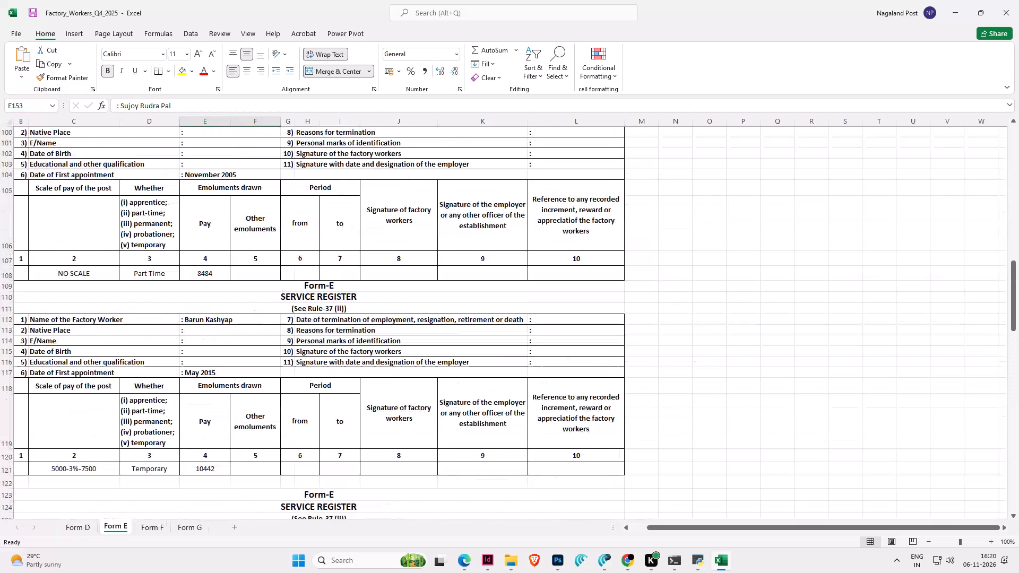
{"action": "scroll", "coordinate": [265, 377], "scroll_direction": "up", "scroll_amount": 7}
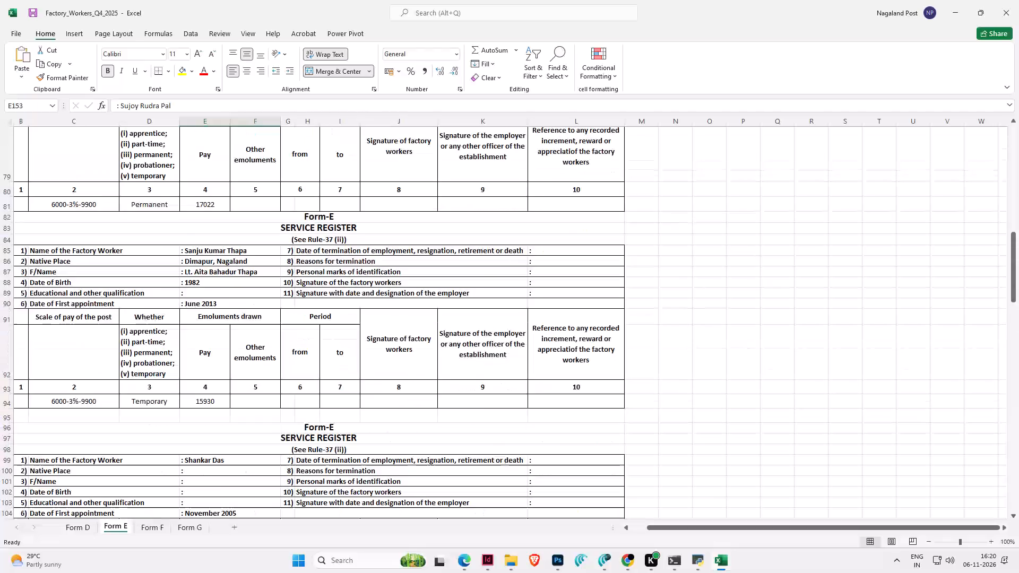
{"action": "scroll", "coordinate": [265, 377], "scroll_direction": "up", "scroll_amount": 11}
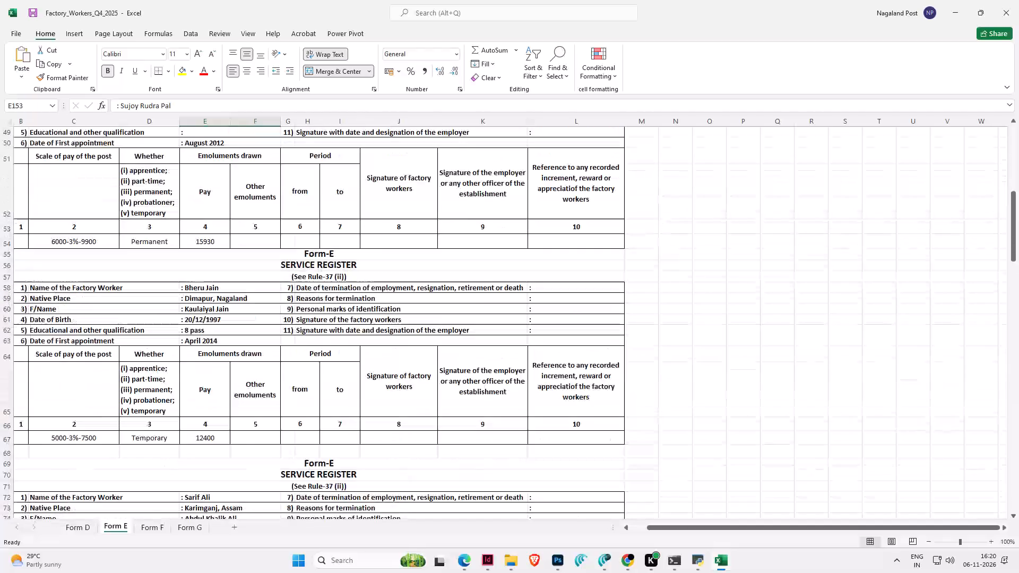
{"action": "scroll", "coordinate": [265, 377], "scroll_direction": "up", "scroll_amount": 6}
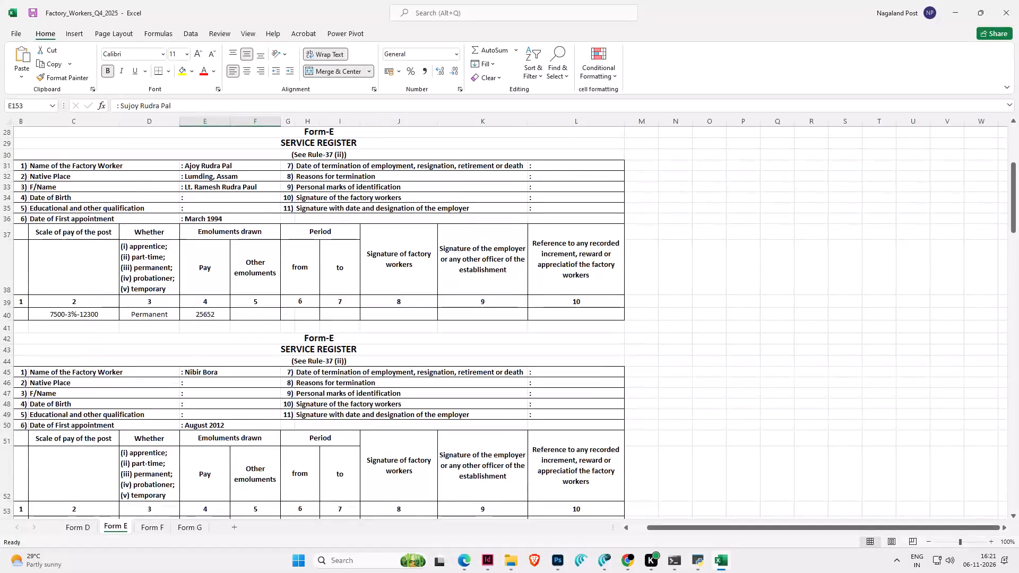
Examine every factory worker's leave register on the Form F sheet, checking the availed dates and balances for 01-10-2025 to 31-12-2025.
{"action": "left_click", "coordinate": [152, 530]}
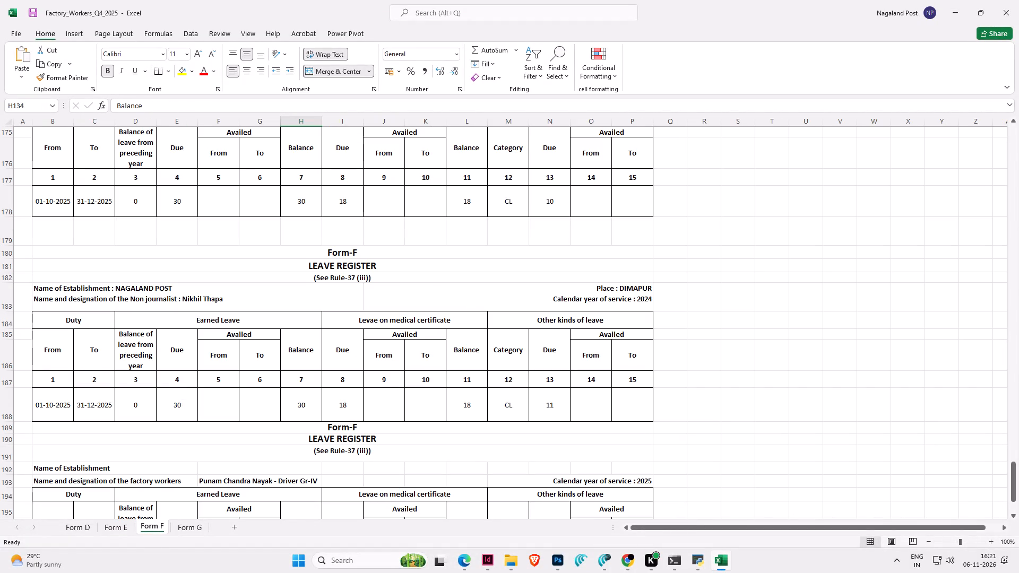
{"action": "scroll", "coordinate": [210, 413], "scroll_direction": "down", "scroll_amount": 4}
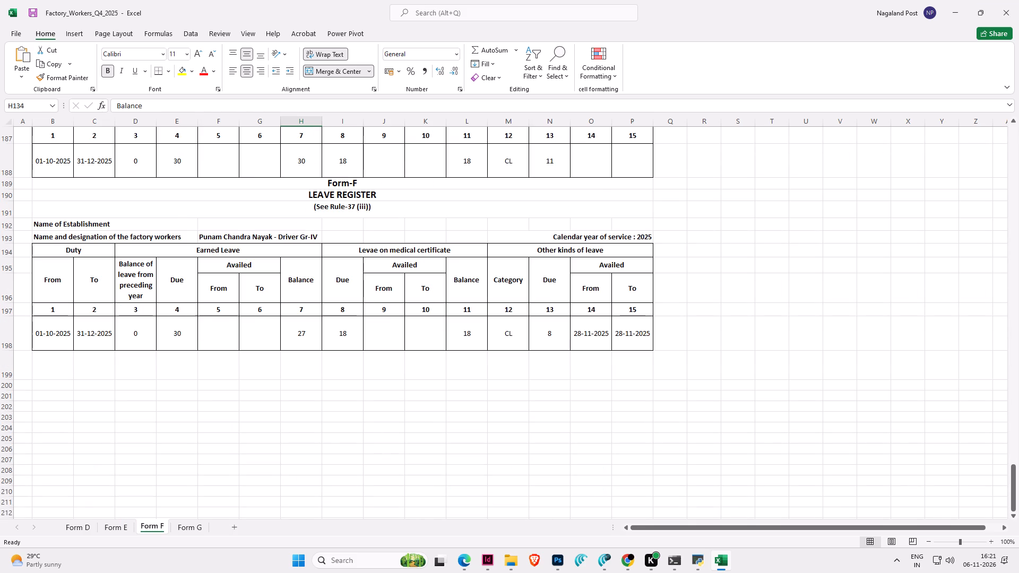
{"action": "scroll", "coordinate": [210, 413], "scroll_direction": "up", "scroll_amount": 7}
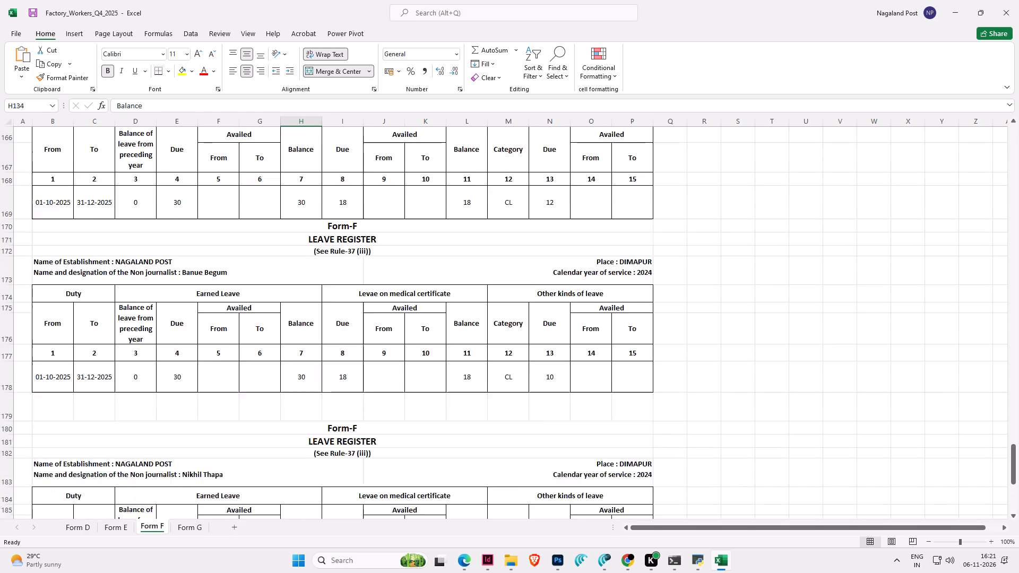
{"action": "scroll", "coordinate": [210, 413], "scroll_direction": "up", "scroll_amount": 11}
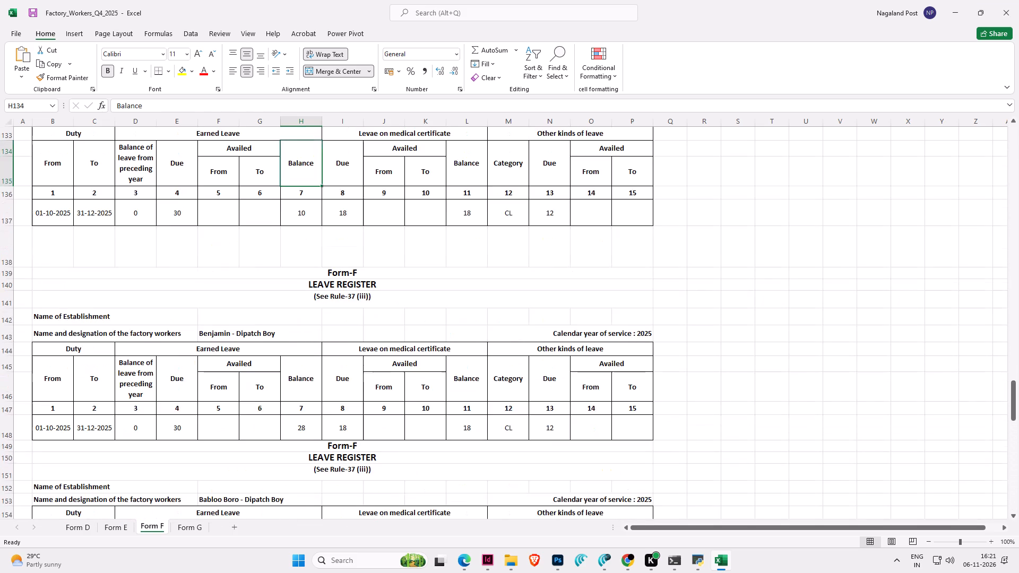
{"action": "scroll", "coordinate": [210, 413], "scroll_direction": "up", "scroll_amount": 8}
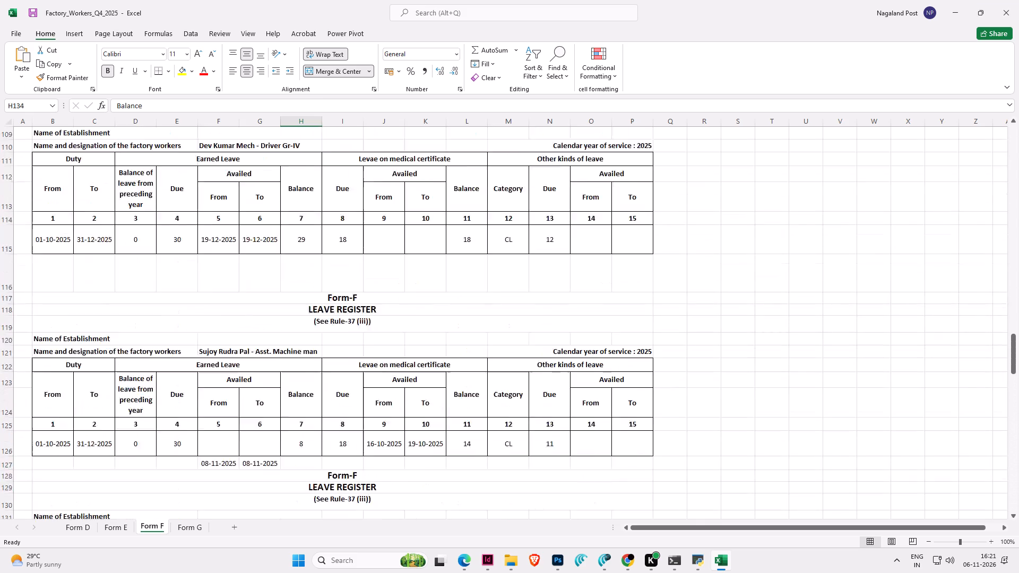
{"action": "scroll", "coordinate": [210, 413], "scroll_direction": "up", "scroll_amount": 4}
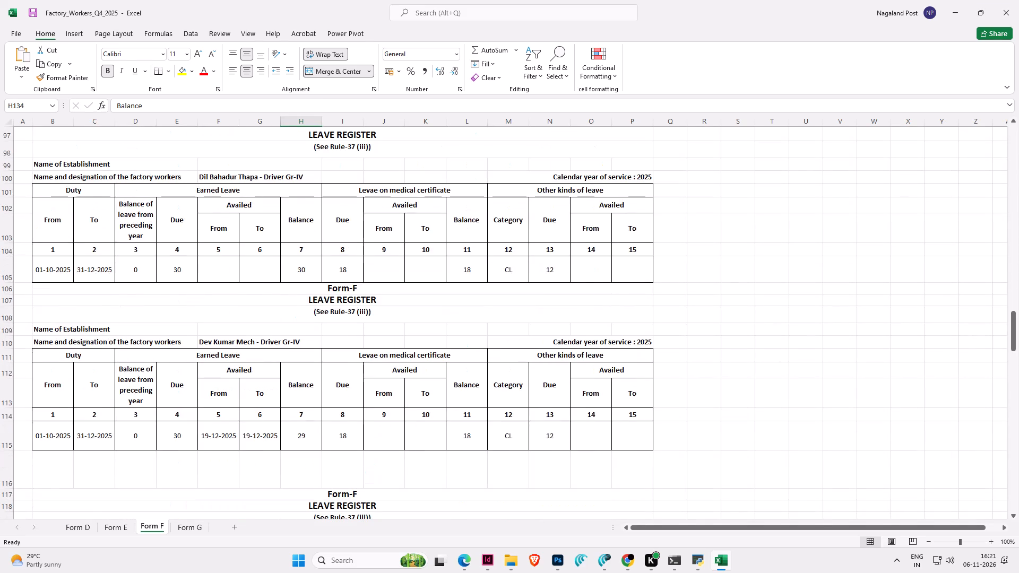
{"action": "scroll", "coordinate": [210, 413], "scroll_direction": "up", "scroll_amount": 13}
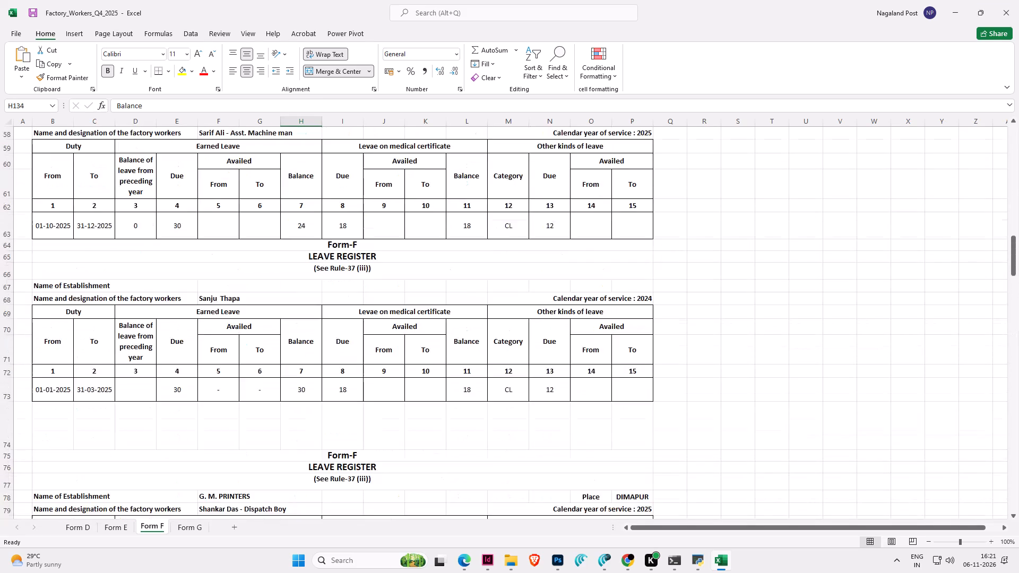
{"action": "scroll", "coordinate": [210, 413], "scroll_direction": "up", "scroll_amount": 8}
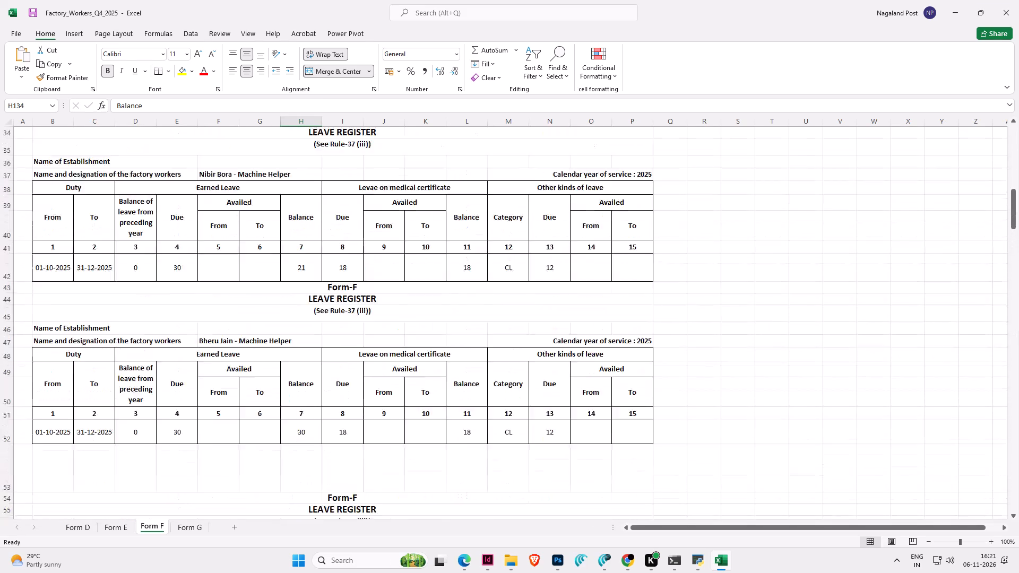
{"action": "scroll", "coordinate": [210, 413], "scroll_direction": "up", "scroll_amount": 4}
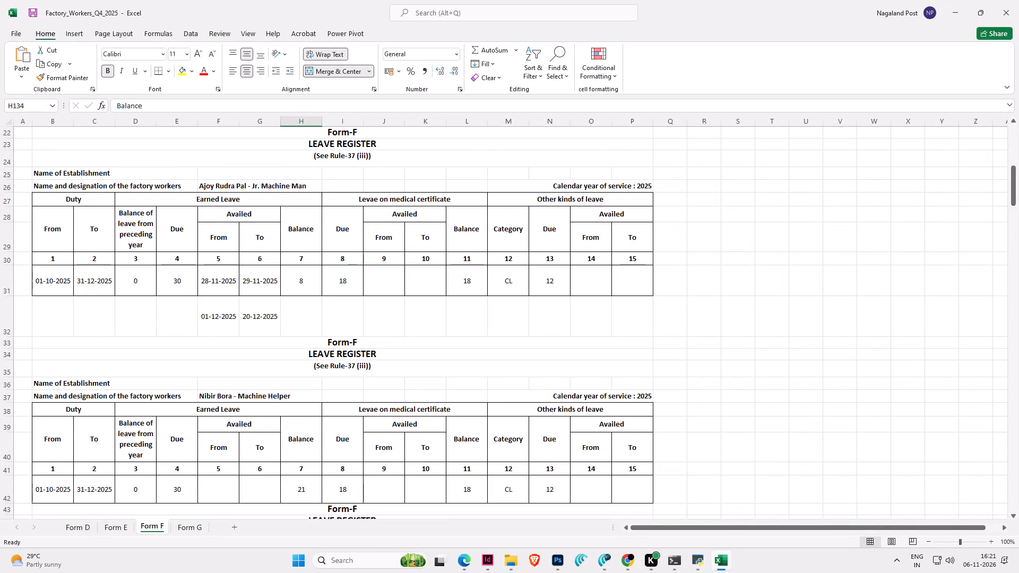
{"action": "scroll", "coordinate": [215, 411], "scroll_direction": "up", "scroll_amount": 6}
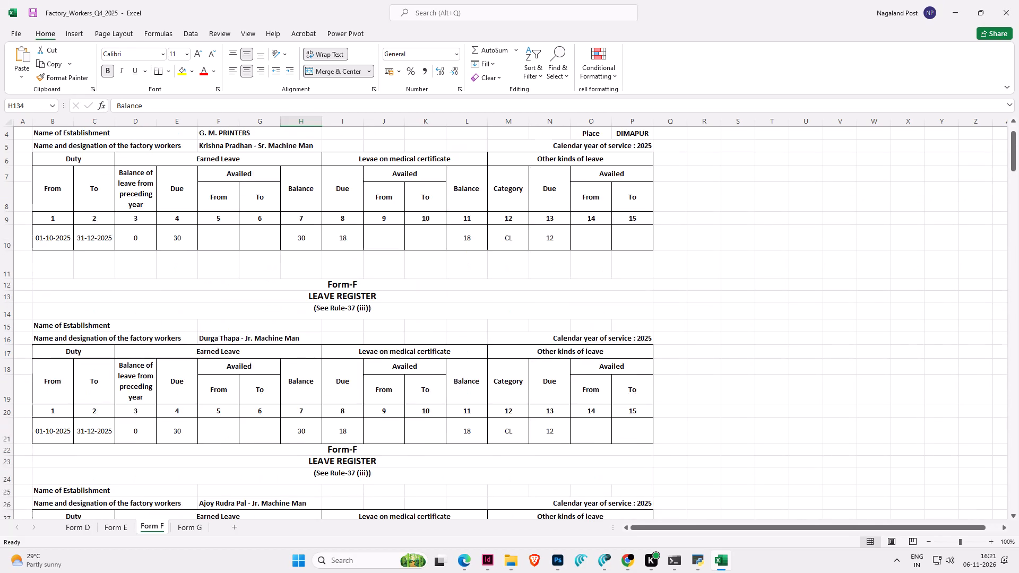
{"action": "scroll", "coordinate": [215, 411], "scroll_direction": "up", "scroll_amount": 4}
{"action": "scroll", "coordinate": [215, 411], "scroll_direction": "down", "scroll_amount": 5}
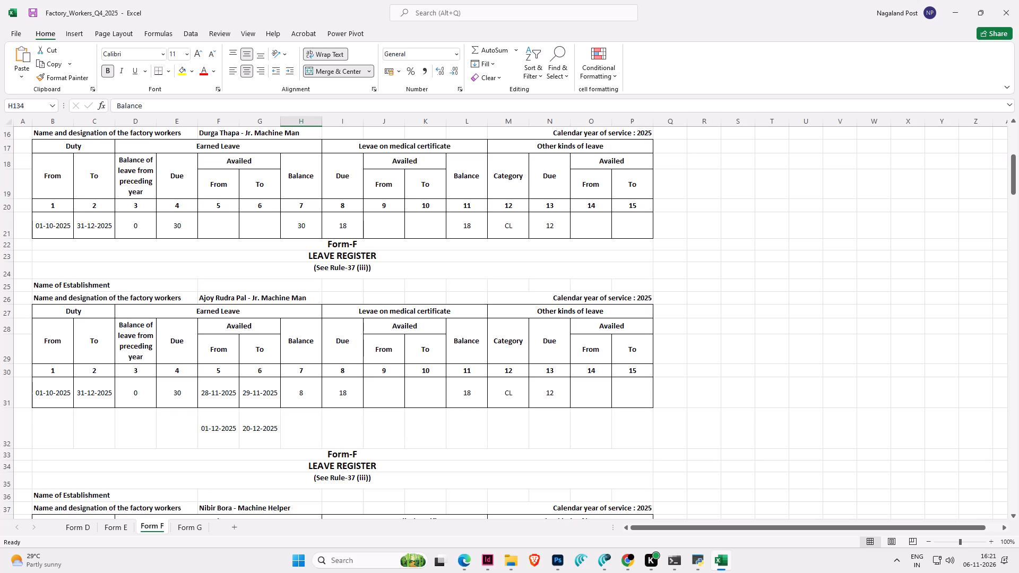
{"action": "left_click", "coordinate": [291, 392]}
{"action": "left_click", "coordinate": [482, 429]}
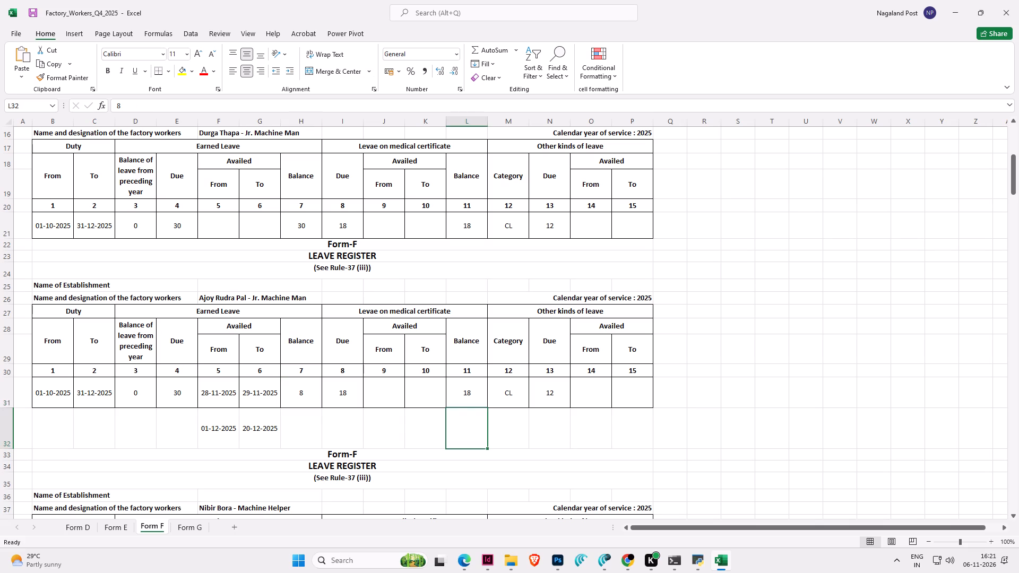
{"action": "left_click", "coordinate": [753, 292]}
Review the factory workers' master roll on the Form G sheet.
{"action": "left_click", "coordinate": [186, 529]}
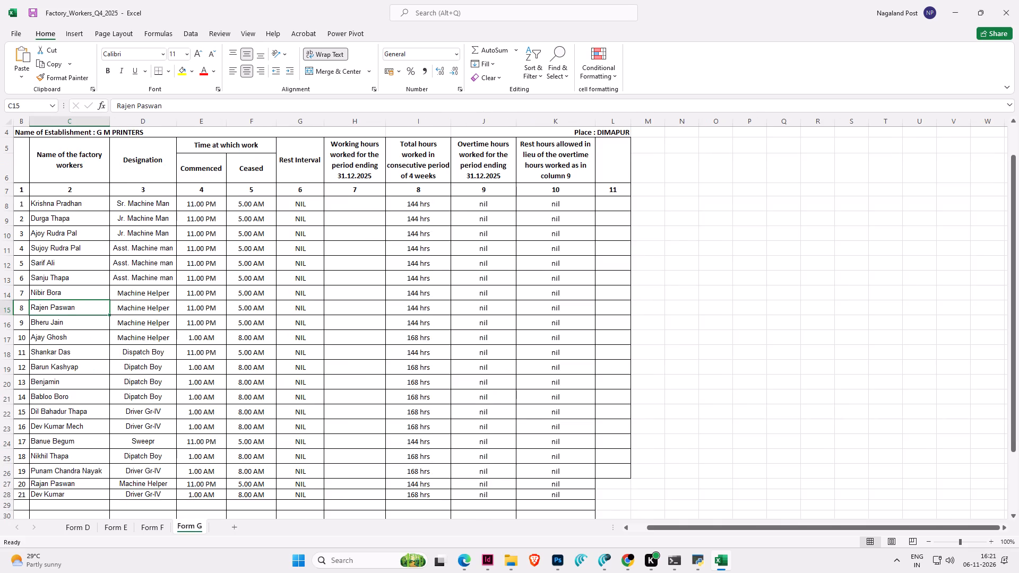
{"action": "scroll", "coordinate": [266, 392], "scroll_direction": "up", "scroll_amount": 4}
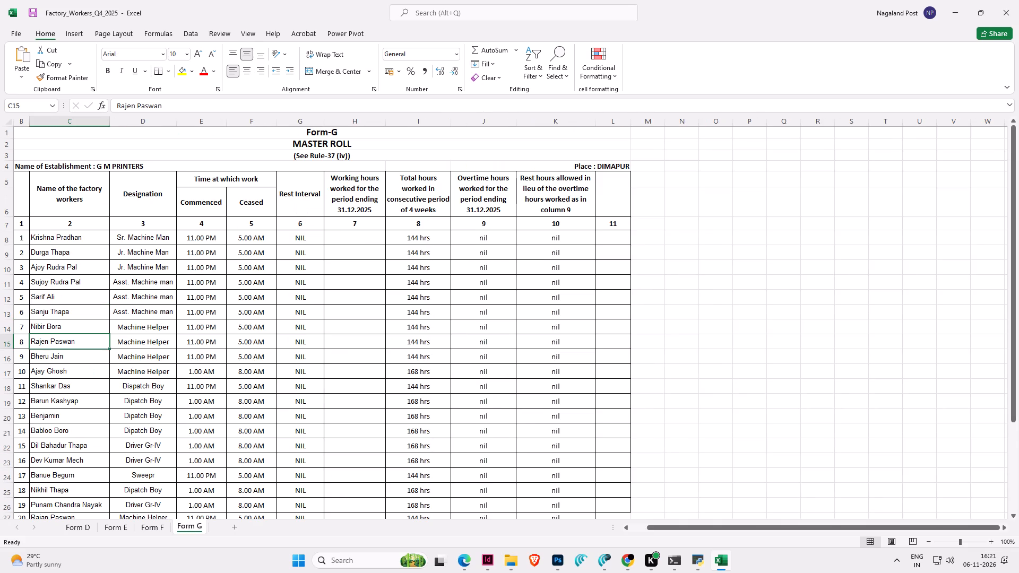
On the Form F sheet, set the calendar year of service in row 68 to 2025.
{"action": "left_click", "coordinate": [156, 528]}
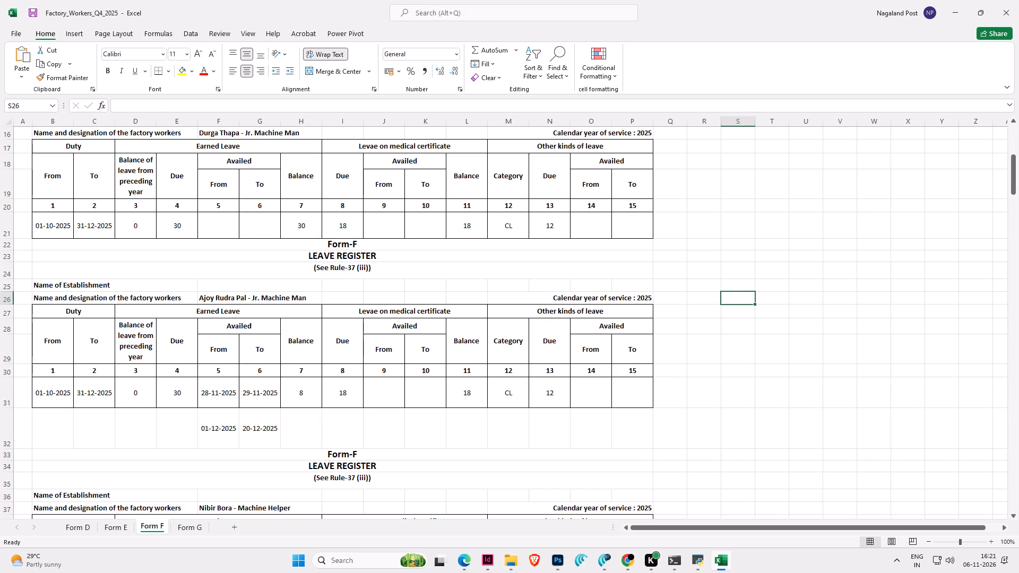
{"action": "scroll", "coordinate": [396, 384], "scroll_direction": "up", "scroll_amount": 1}
{"action": "scroll", "coordinate": [396, 384], "scroll_direction": "down", "scroll_amount": 5}
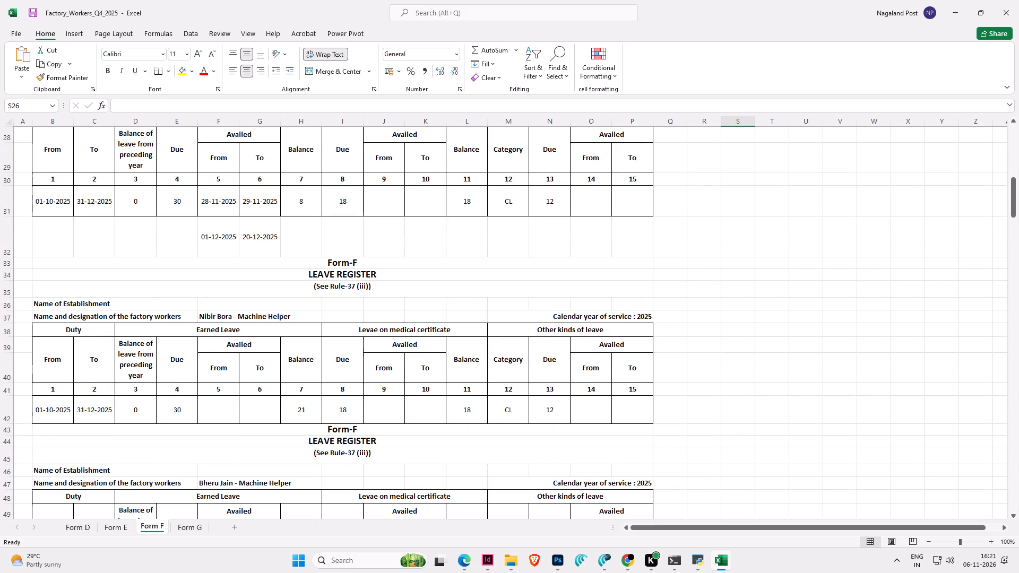
{"action": "scroll", "coordinate": [396, 384], "scroll_direction": "down", "scroll_amount": 10}
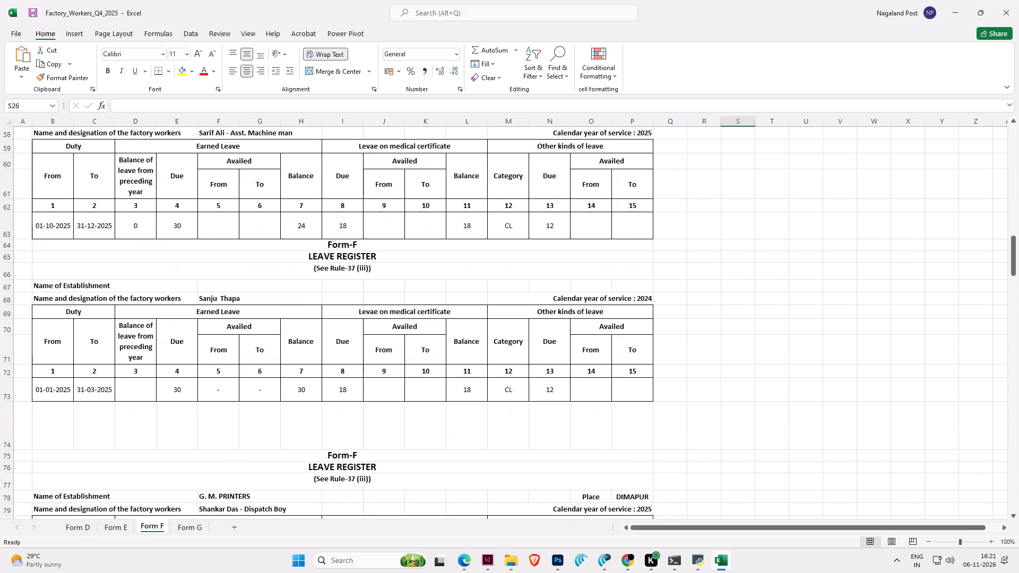
{"action": "left_click", "coordinate": [641, 298]}
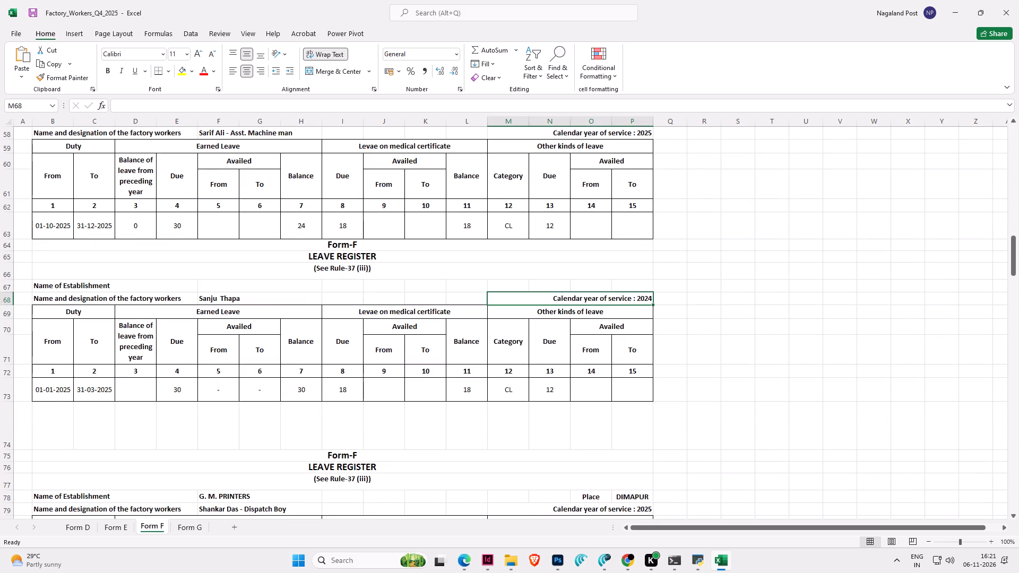
{"action": "left_click", "coordinate": [232, 108]}
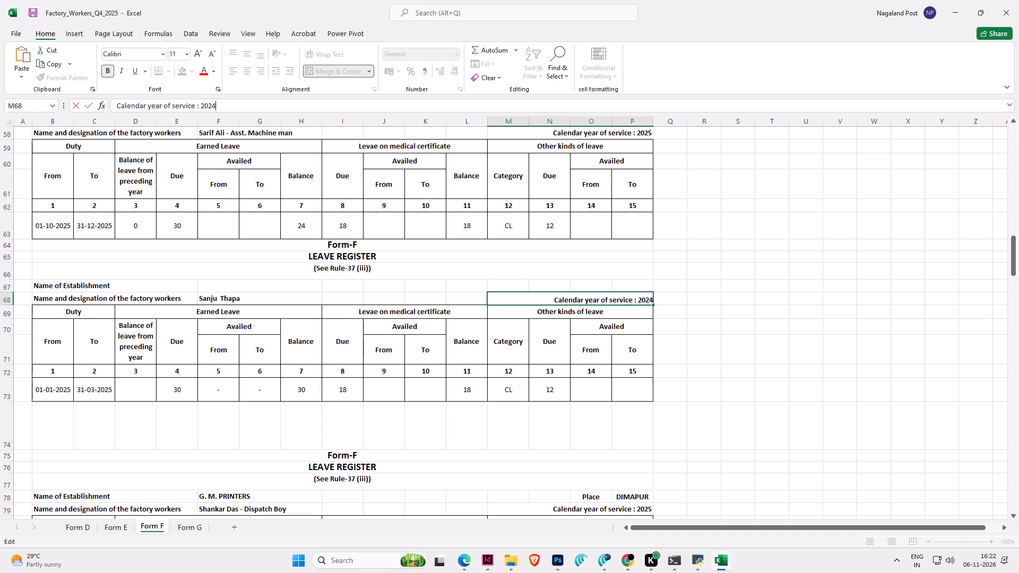
{"action": "key", "text": "BackSpace"}
{"action": "key", "text": "5"}
{"action": "key", "text": "Return"}
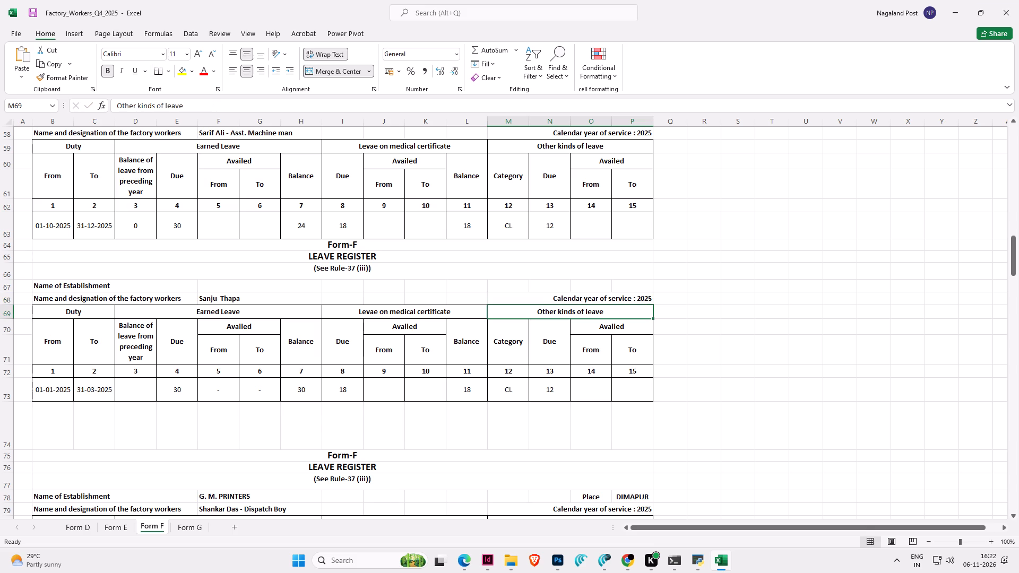
Set the calendar year of service to 2025 in the row 173 heading of the Form F leave register.
{"action": "scroll", "coordinate": [313, 279], "scroll_direction": "down", "scroll_amount": 5}
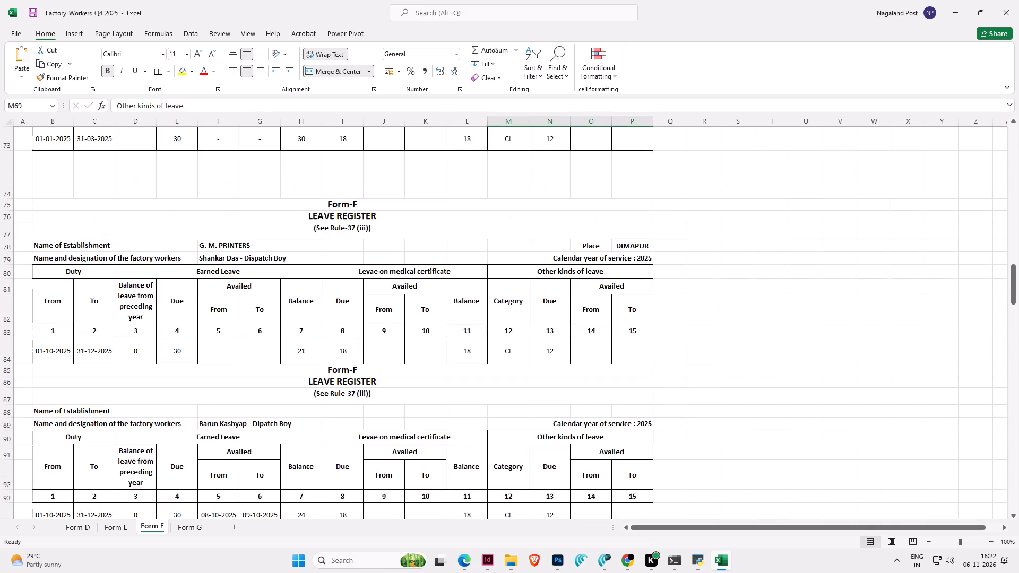
{"action": "scroll", "coordinate": [313, 279], "scroll_direction": "down", "scroll_amount": 14}
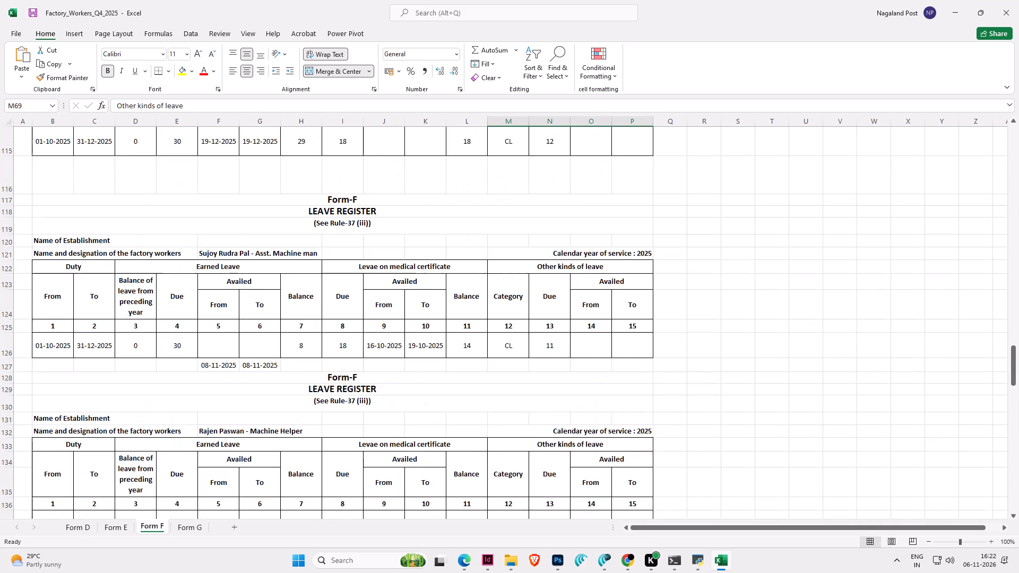
{"action": "scroll", "coordinate": [313, 279], "scroll_direction": "down", "scroll_amount": 14}
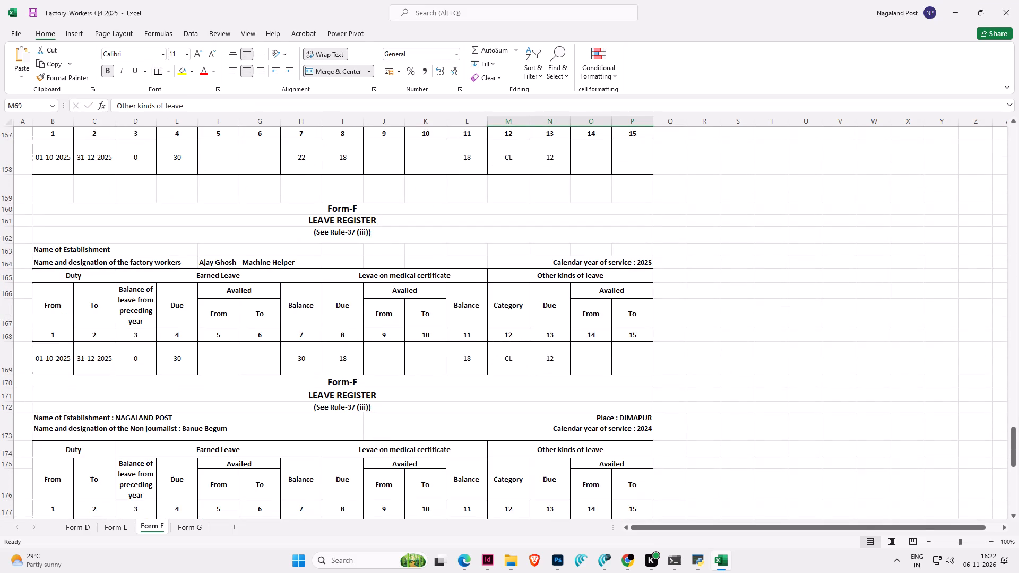
{"action": "left_click", "coordinate": [629, 427]}
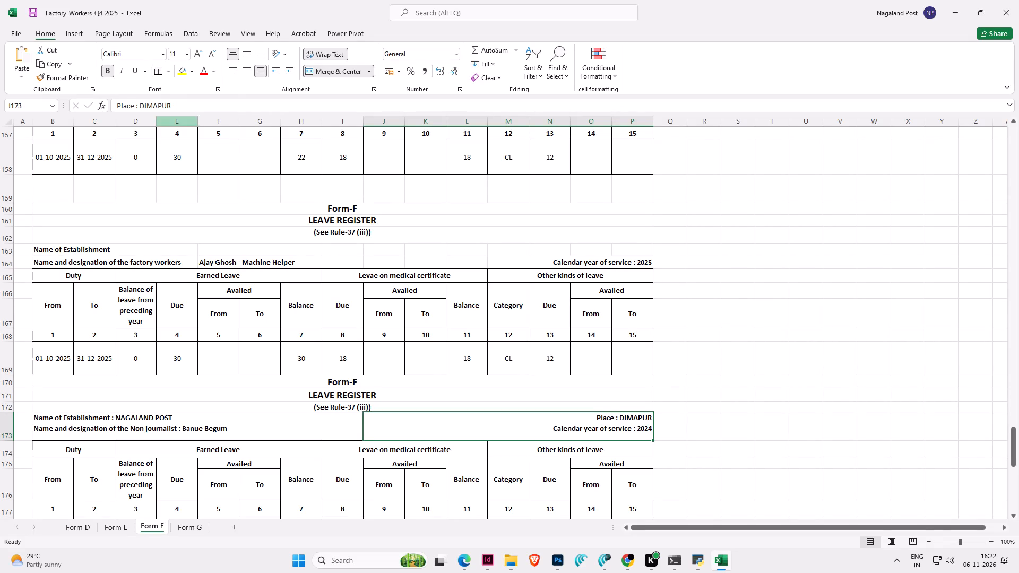
{"action": "left_click", "coordinate": [635, 423]}
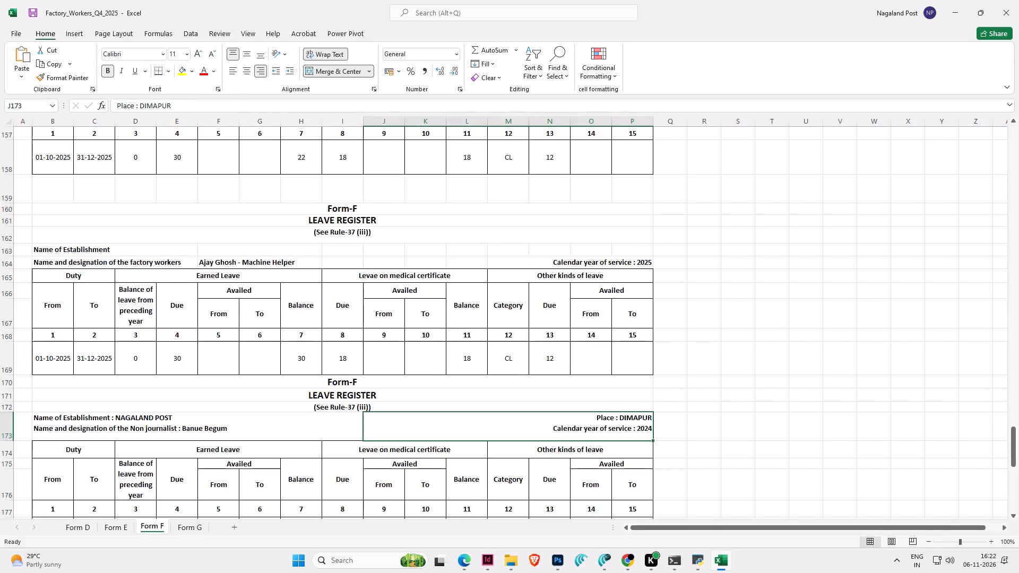
{"action": "double_click", "coordinate": [640, 428]}
{"action": "left_click", "coordinate": [224, 102]}
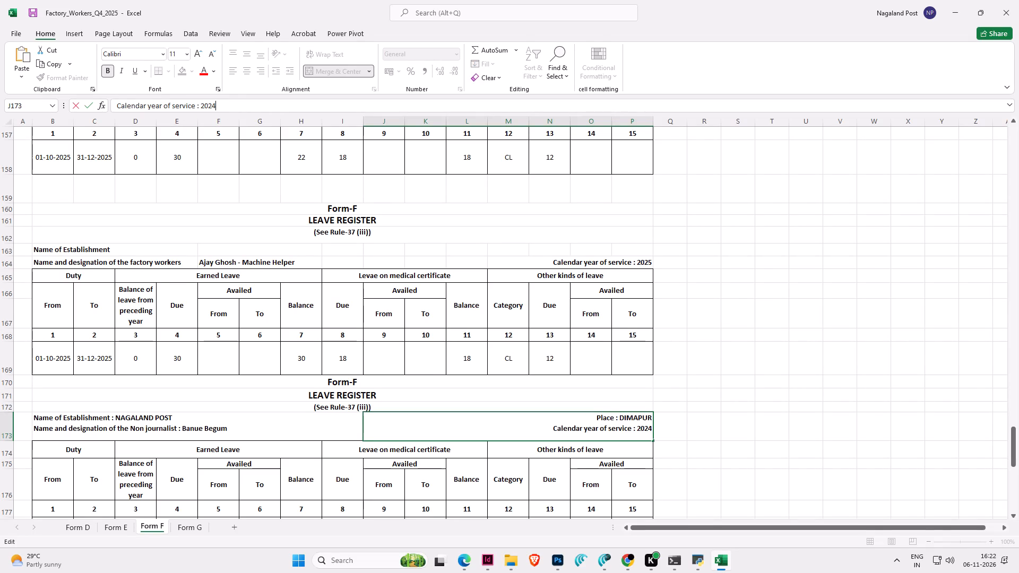
{"action": "key", "text": "BackSpace"}
{"action": "key", "text": "5"}
{"action": "key", "text": "Return"}
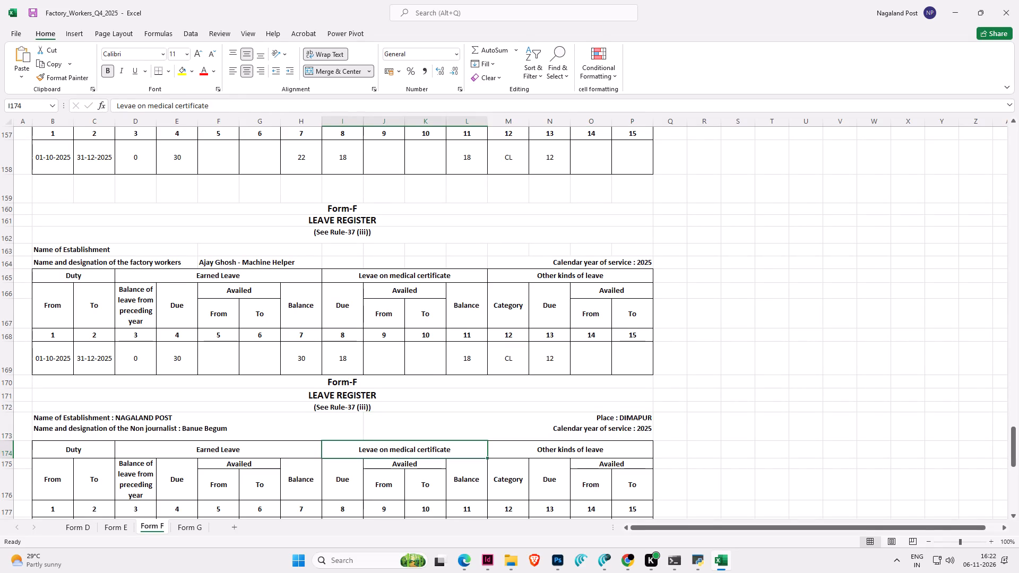
Set the calendar year of service to 2025 in the row 183 heading of the Form F leave register.
{"action": "scroll", "coordinate": [352, 378], "scroll_direction": "down", "scroll_amount": 4}
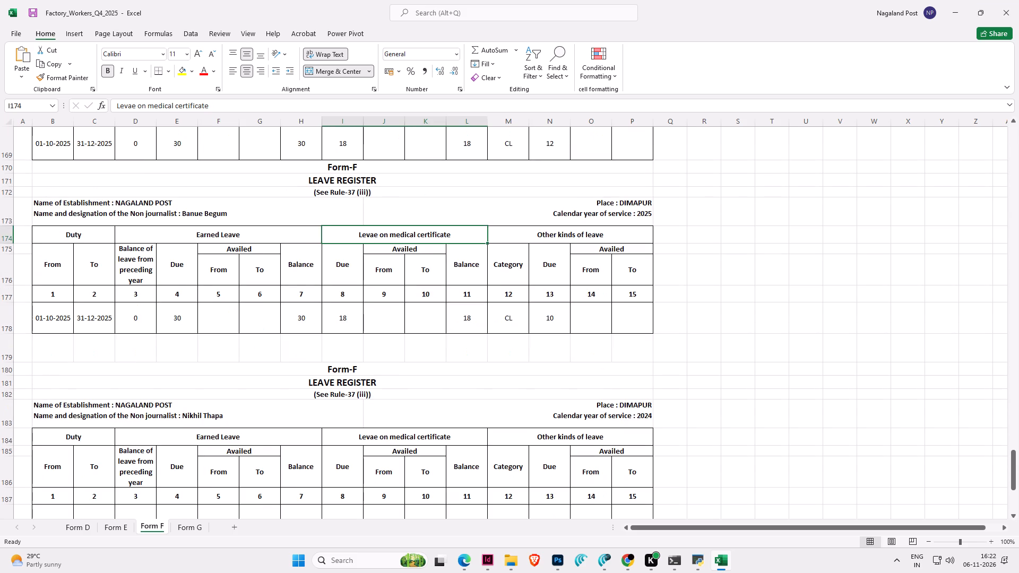
{"action": "left_click", "coordinate": [610, 421]}
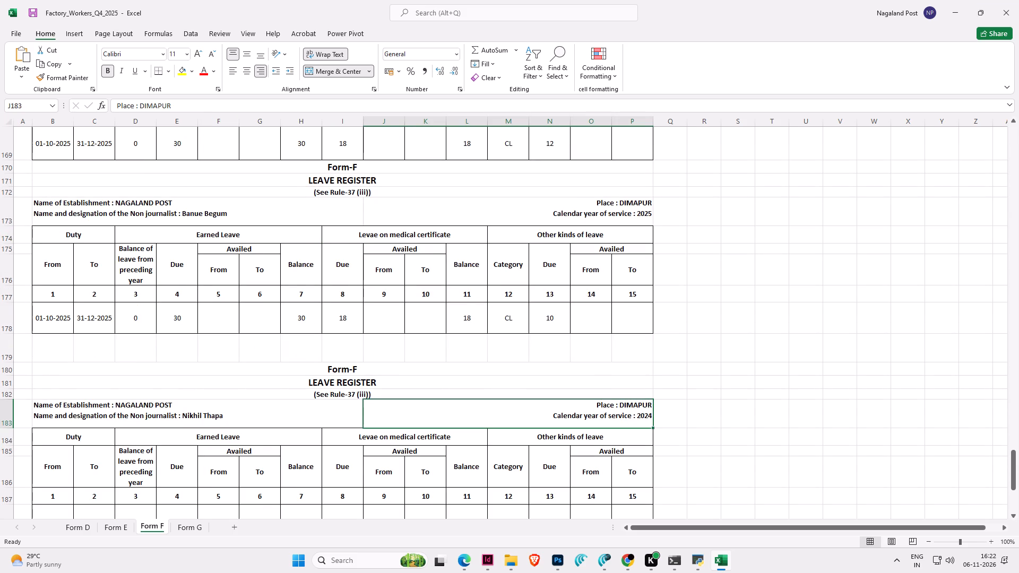
{"action": "double_click", "coordinate": [628, 414]}
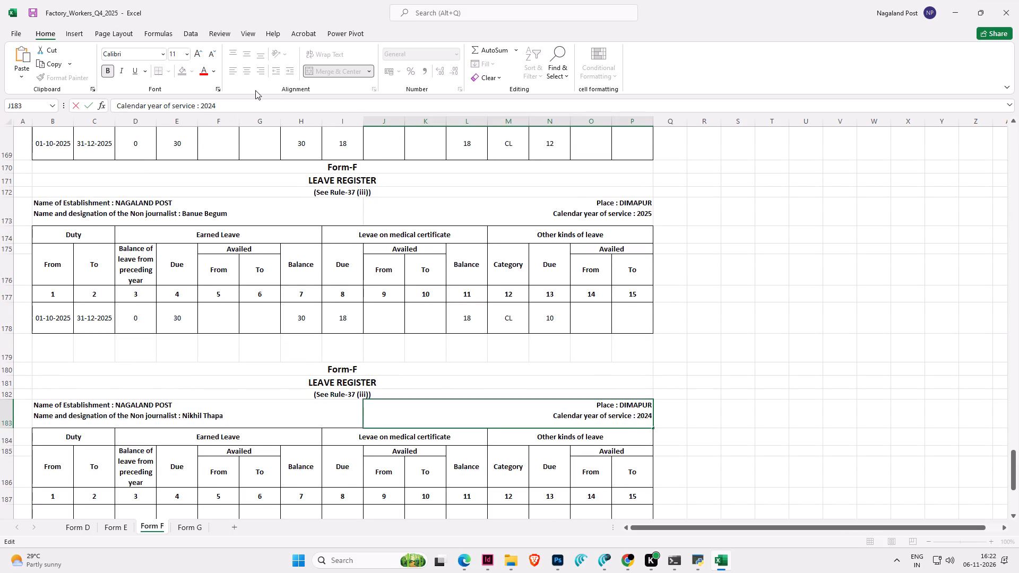
{"action": "left_click", "coordinate": [238, 106]}
{"action": "key", "text": "BackSpace"}
{"action": "key", "text": "5"}
{"action": "key", "text": "Return"}
Check the last two leave registers on the Form F sheet and save the workbook.
{"action": "scroll", "coordinate": [381, 311], "scroll_direction": "down", "scroll_amount": 4}
{"action": "scroll", "coordinate": [381, 311], "scroll_direction": "up", "scroll_amount": 1}
{"action": "scroll", "coordinate": [381, 311], "scroll_direction": "down", "scroll_amount": 4}
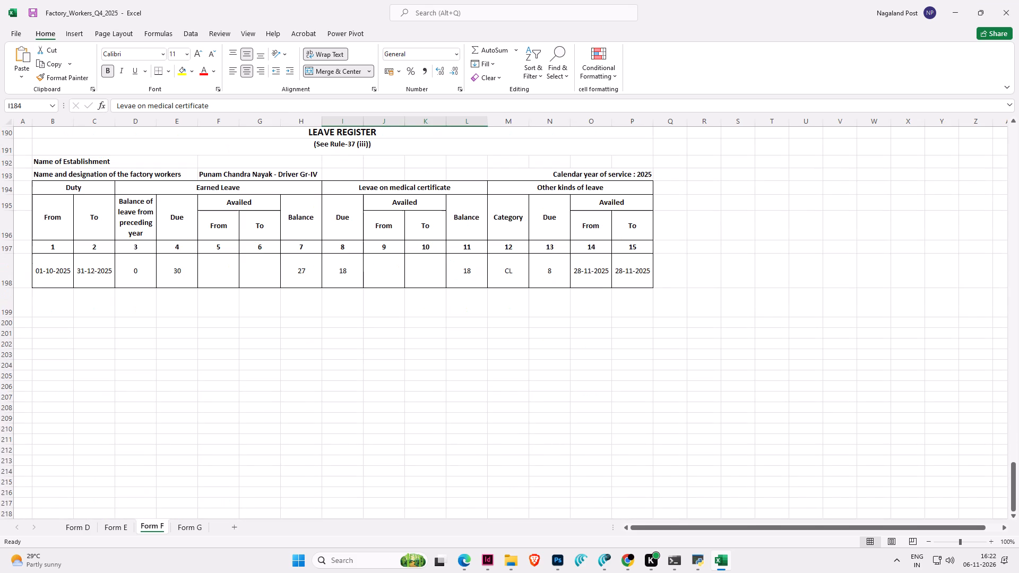
{"action": "scroll", "coordinate": [381, 311], "scroll_direction": "up", "scroll_amount": 4}
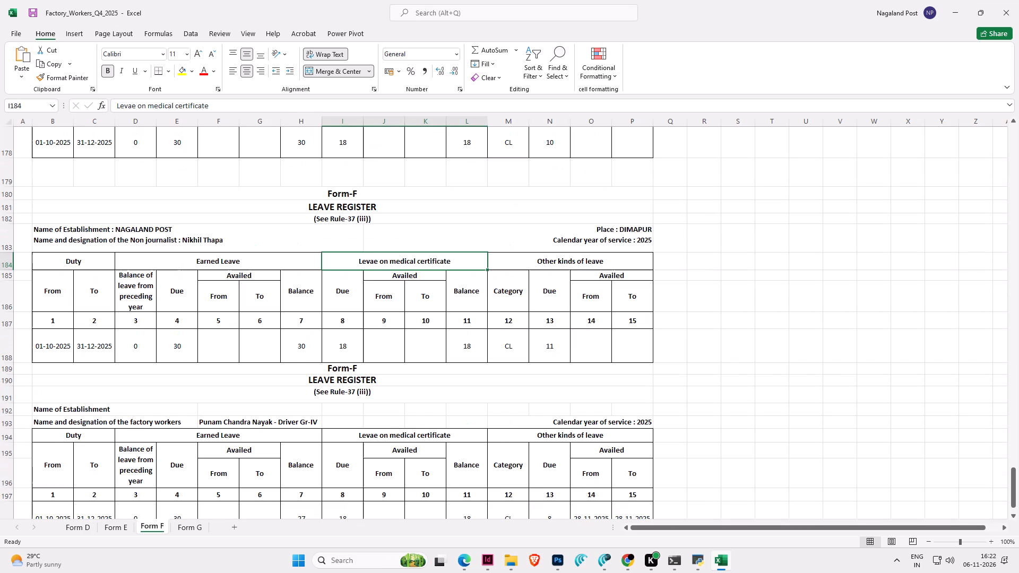
{"action": "scroll", "coordinate": [381, 311], "scroll_direction": "down", "scroll_amount": 1}
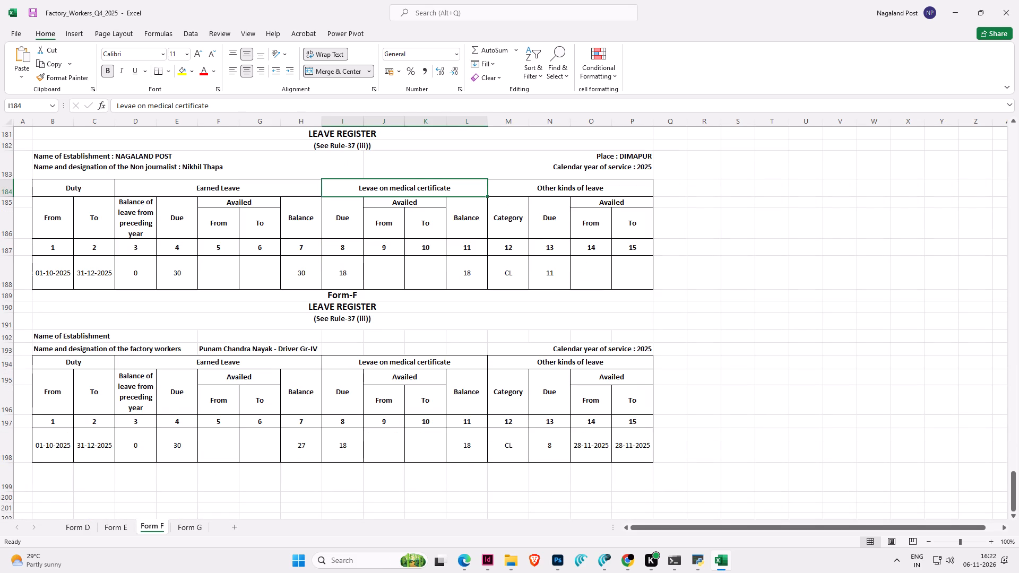
{"action": "left_click", "coordinate": [598, 348]}
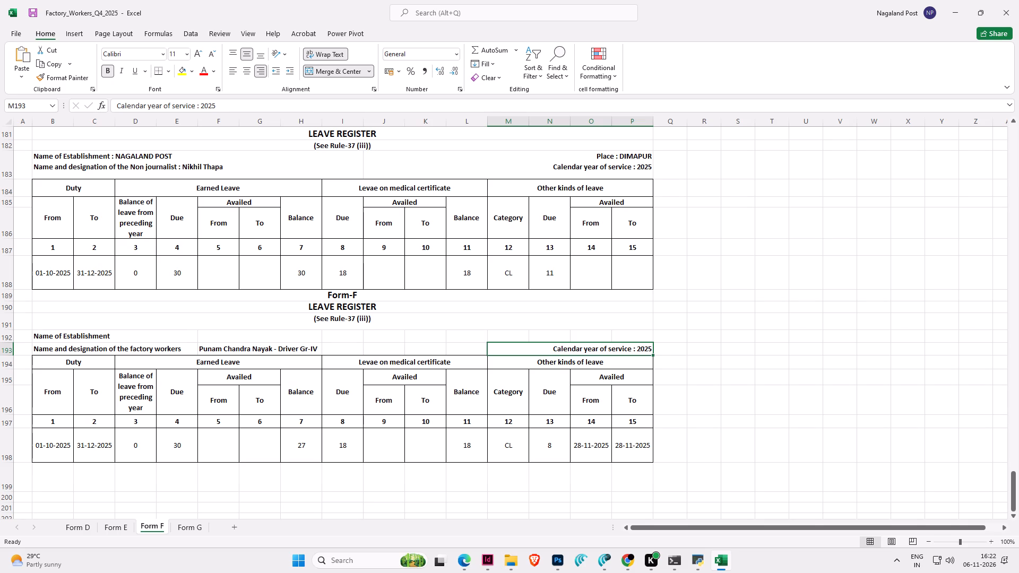
{"action": "left_click", "coordinate": [596, 489]}
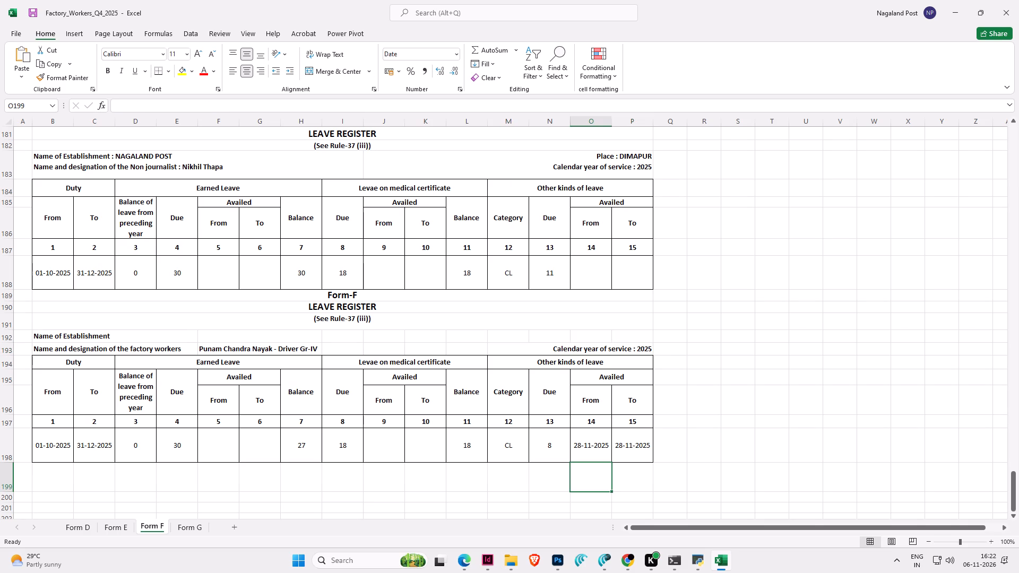
{"action": "key", "text": "ctrl+s"}
Delete the empty rows 11 to 18 below the 01-12-2025 entry on the Form D sheet.
{"action": "left_click", "coordinate": [83, 527]}
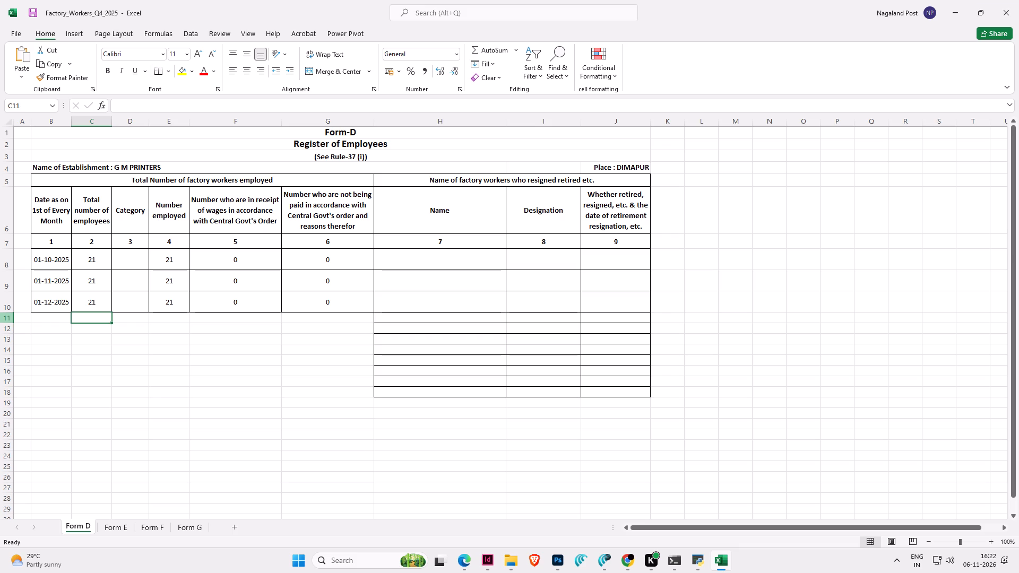
{"action": "left_click_drag", "start_coordinate": [6, 318], "coordinate": [0, 395]}
{"action": "right_click", "coordinate": [112, 377]}
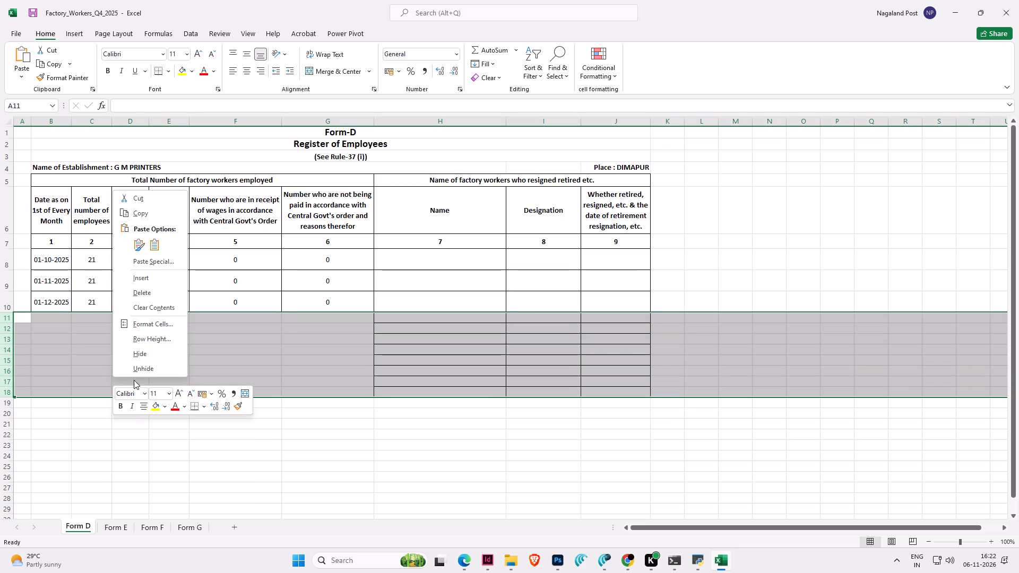
{"action": "left_click", "coordinate": [153, 293]}
{"action": "left_click", "coordinate": [226, 394]}
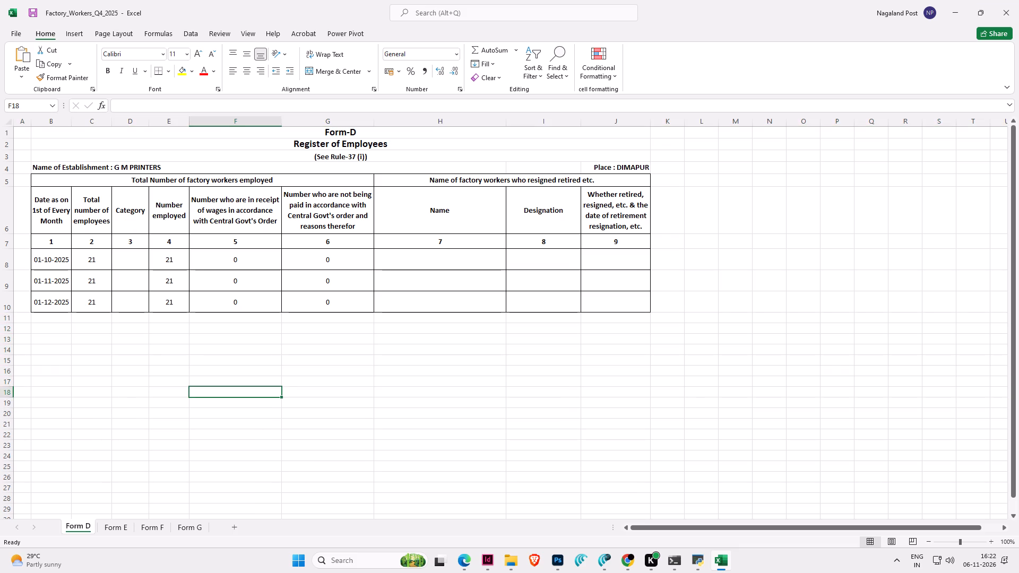
Skim the Form E service register and the end of the Form F leave register.
{"action": "left_click", "coordinate": [110, 532]}
{"action": "scroll", "coordinate": [251, 424], "scroll_direction": "down", "scroll_amount": 8}
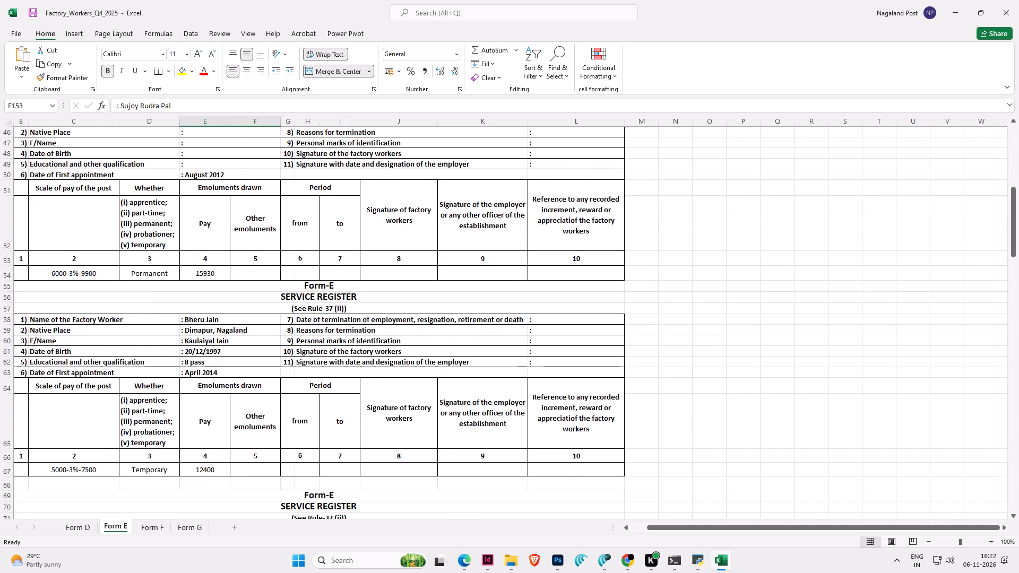
{"action": "scroll", "coordinate": [251, 424], "scroll_direction": "down", "scroll_amount": 4}
{"action": "left_click", "coordinate": [156, 531]}
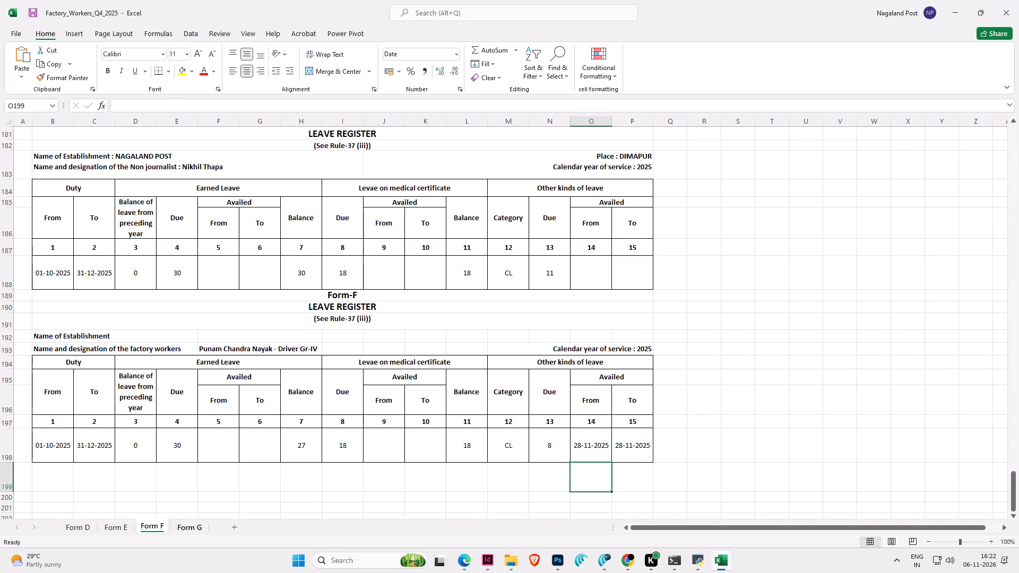
{"action": "scroll", "coordinate": [305, 423], "scroll_direction": "down", "scroll_amount": 5}
Delete the empty bordered rows below worker 21 on the Form G master roll, starting from row 29.
{"action": "left_click", "coordinate": [182, 530]}
{"action": "scroll", "coordinate": [248, 423], "scroll_direction": "down", "scroll_amount": 8}
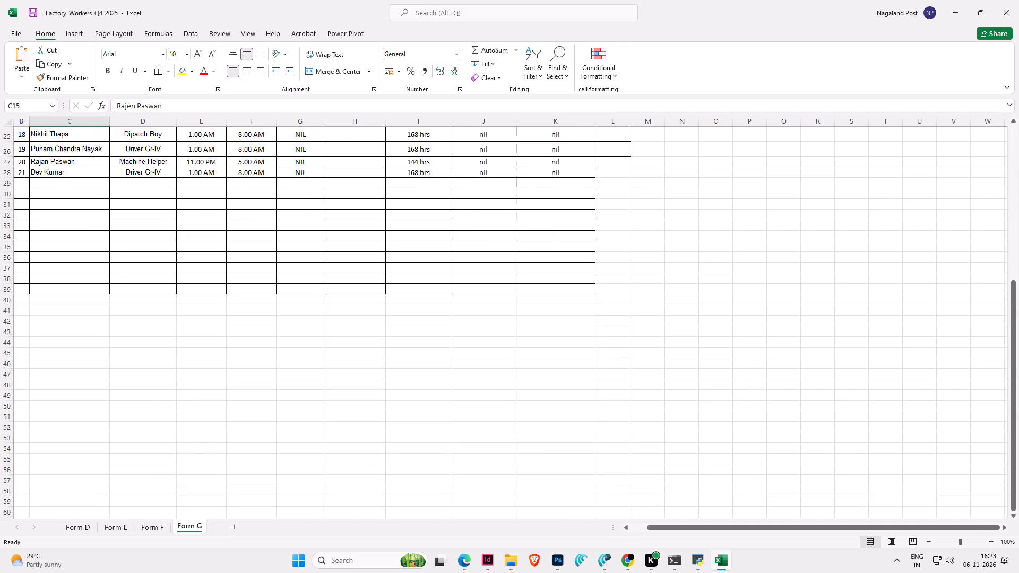
{"action": "scroll", "coordinate": [248, 423], "scroll_direction": "up", "scroll_amount": 2}
{"action": "scroll", "coordinate": [152, 362], "scroll_direction": "up", "scroll_amount": 4}
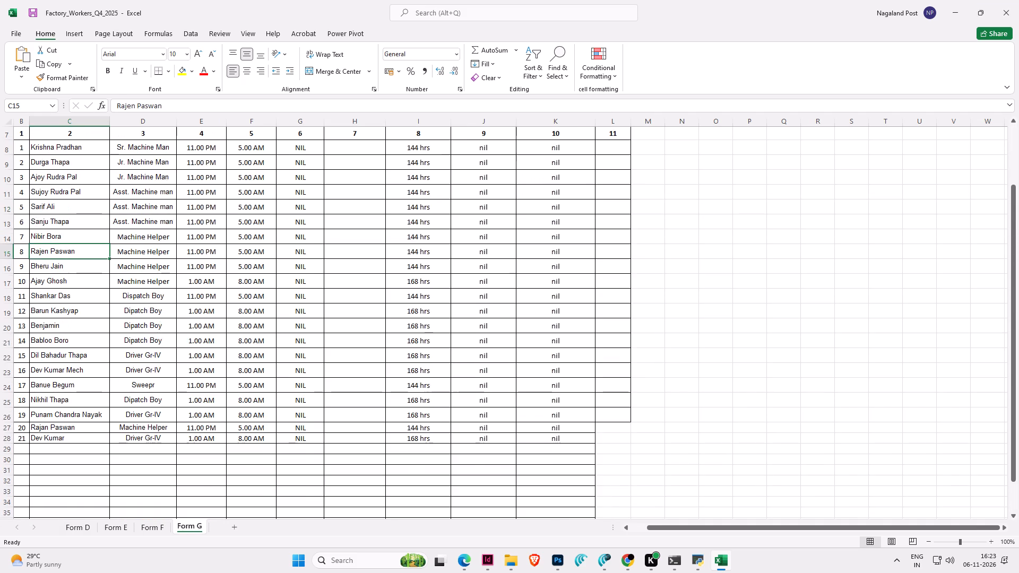
{"action": "scroll", "coordinate": [152, 361], "scroll_direction": "up", "scroll_amount": 2}
{"action": "scroll", "coordinate": [152, 361], "scroll_direction": "down", "scroll_amount": 5}
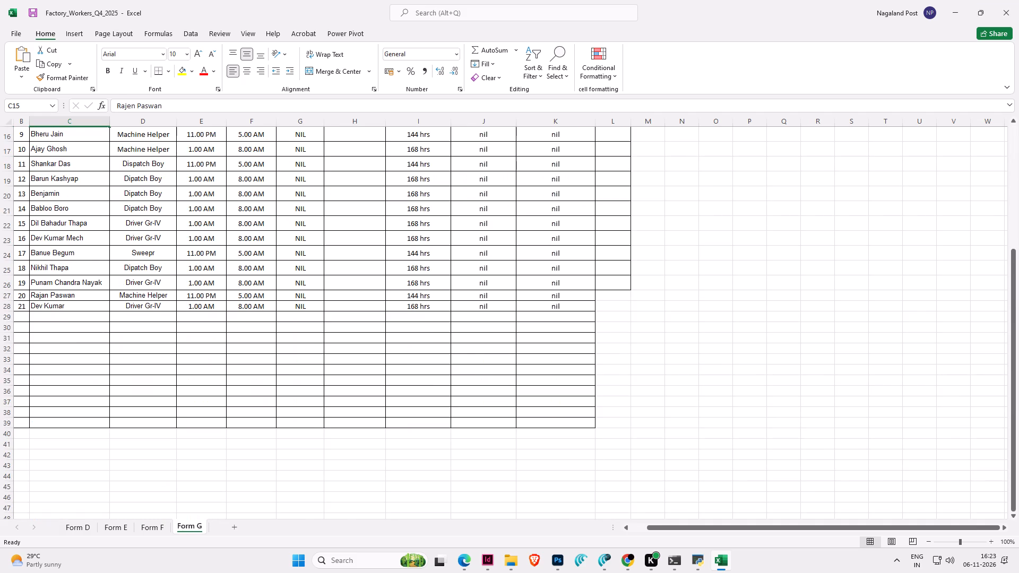
{"action": "left_click_drag", "start_coordinate": [6, 316], "coordinate": [0, 442]}
{"action": "right_click", "coordinate": [36, 416]}
{"action": "left_click", "coordinate": [69, 332]}
{"action": "left_click", "coordinate": [161, 389]}
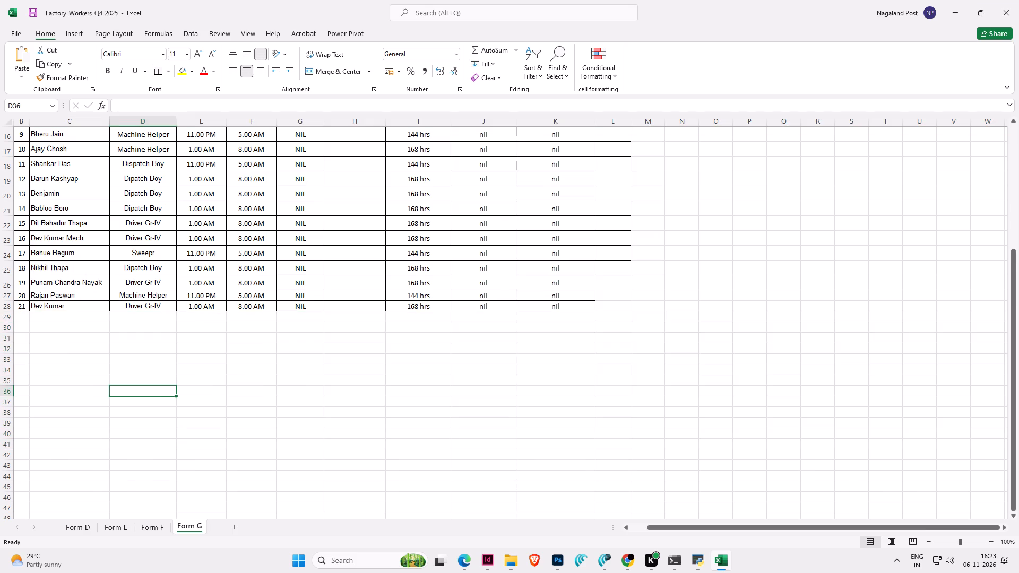
Extend the bordered cells of the Form G master roll's column 11 from row 26 through row 28, and save the workbook.
{"action": "scroll", "coordinate": [424, 396], "scroll_direction": "up", "scroll_amount": 2}
{"action": "left_click", "coordinate": [607, 372]}
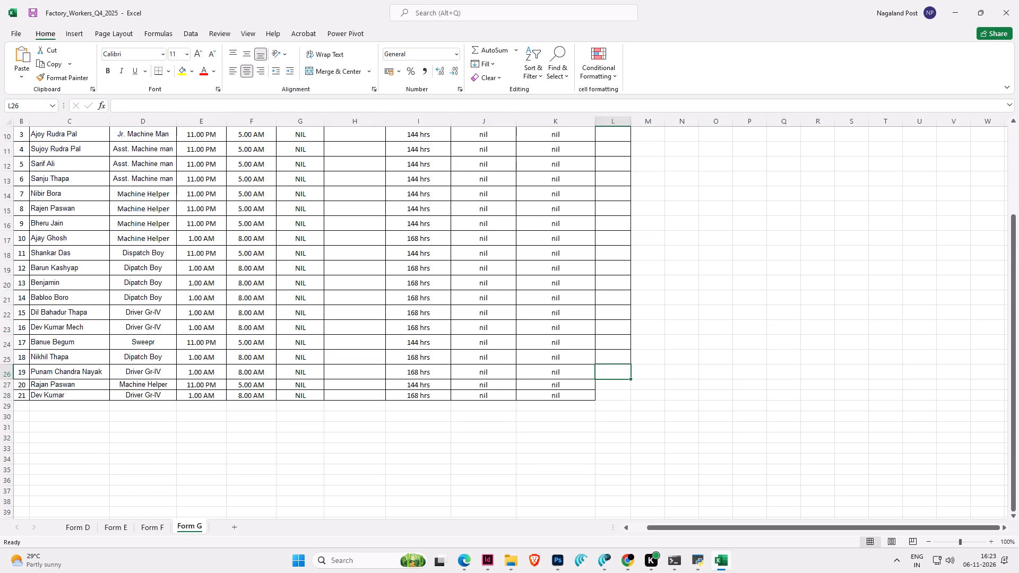
{"action": "left_click_drag", "start_coordinate": [630, 381], "coordinate": [629, 398]}
{"action": "left_click", "coordinate": [619, 429]}
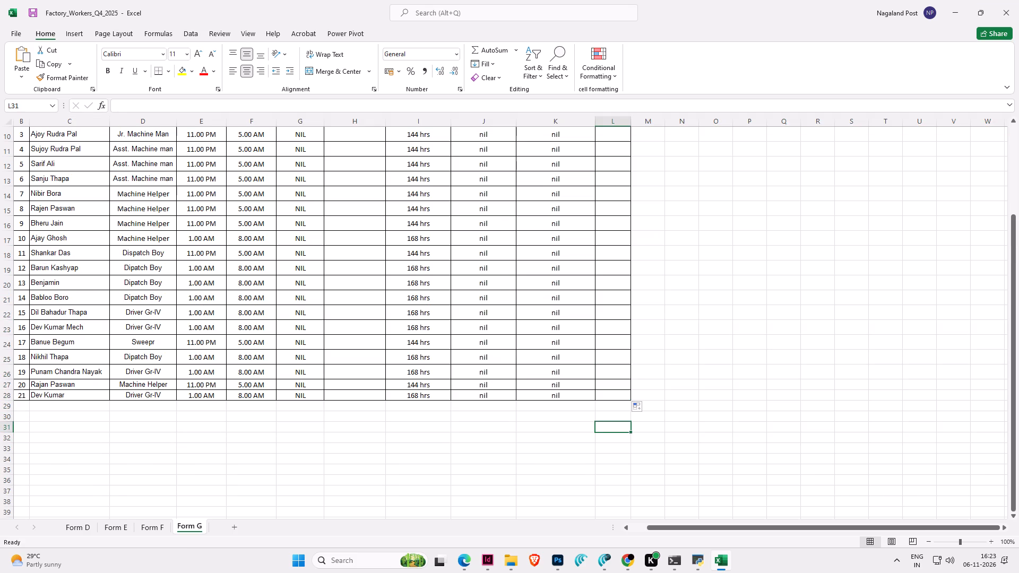
{"action": "left_click", "coordinate": [512, 439]}
{"action": "key", "text": "ctrl+s"}
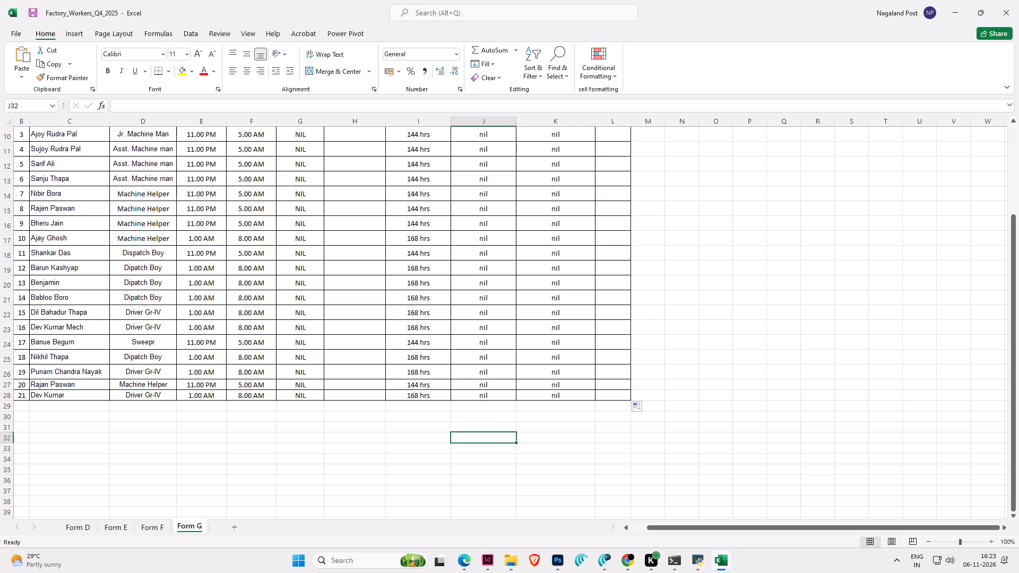
Delete worker 21's row, row 28, from the end of the Form G master roll.
{"action": "double_click", "coordinate": [88, 393]}
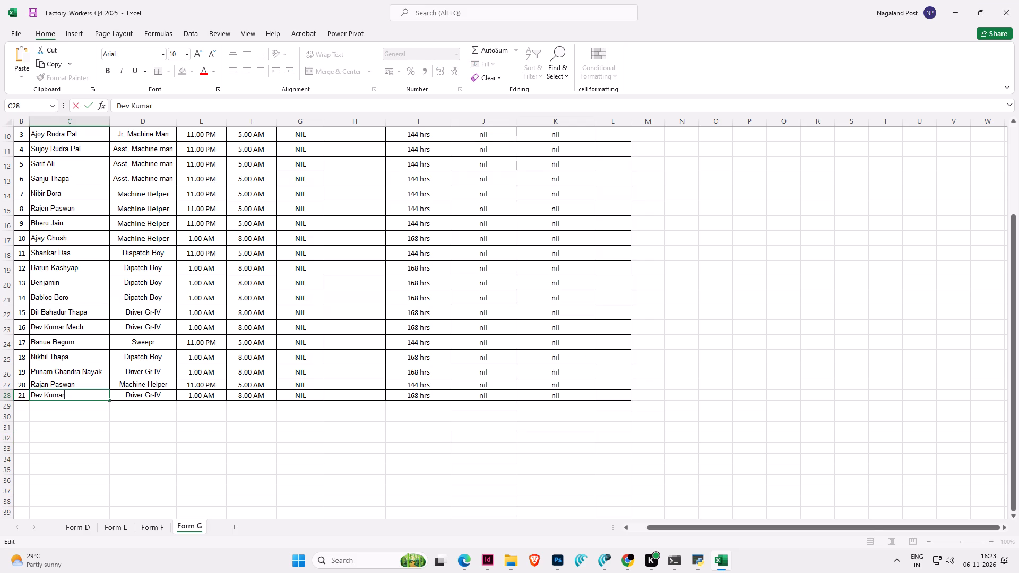
{"action": "left_click", "coordinate": [0, 395]}
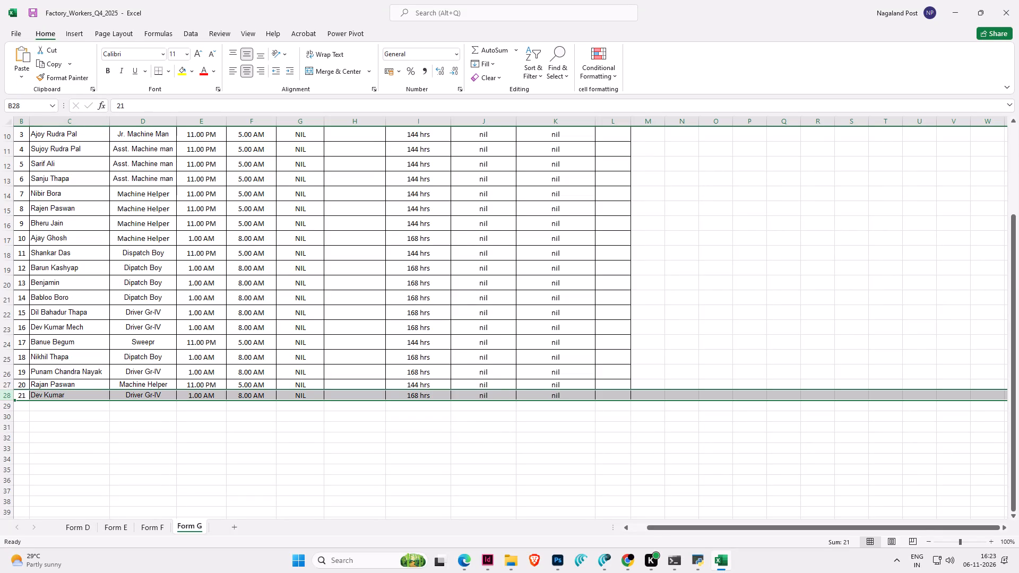
{"action": "right_click", "coordinate": [3, 395]}
{"action": "left_click", "coordinate": [39, 313]}
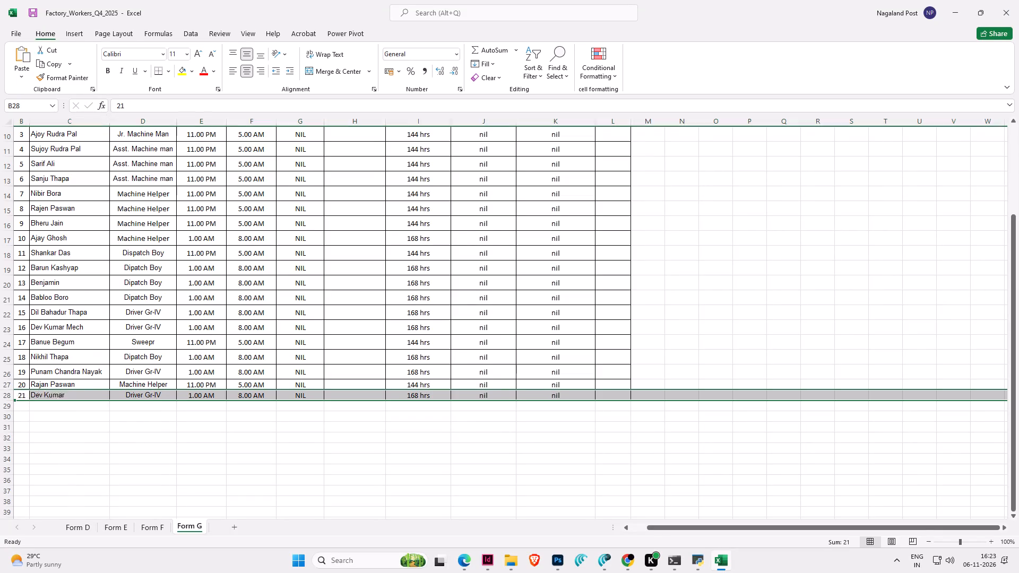
Set the total number of employees on the Form D sheet to 20 for 01-10-2025, 01-11-2025 and 01-12-2025.
{"action": "left_click", "coordinate": [153, 528]}
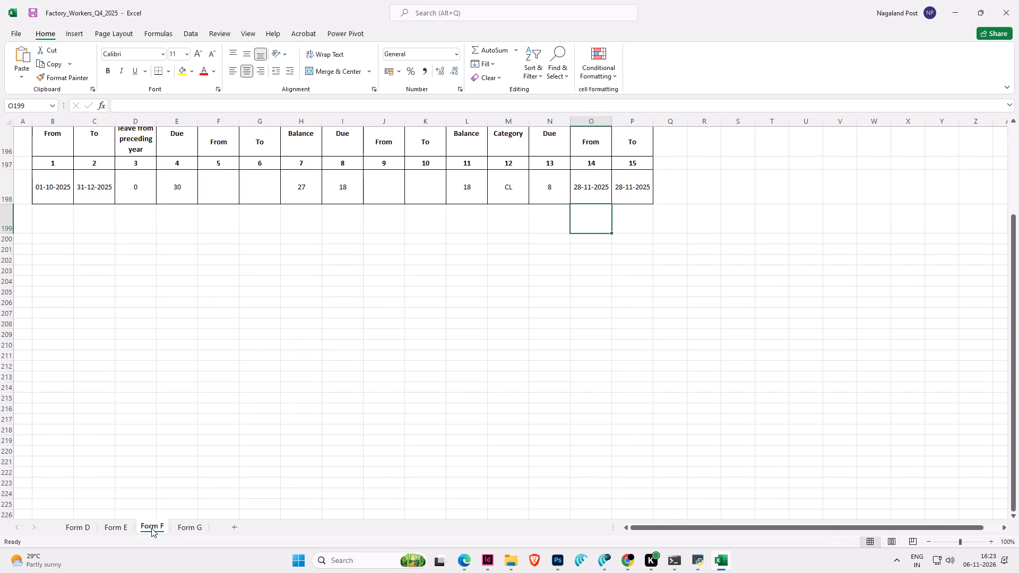
{"action": "left_click", "coordinate": [81, 524]}
{"action": "left_click", "coordinate": [94, 262]}
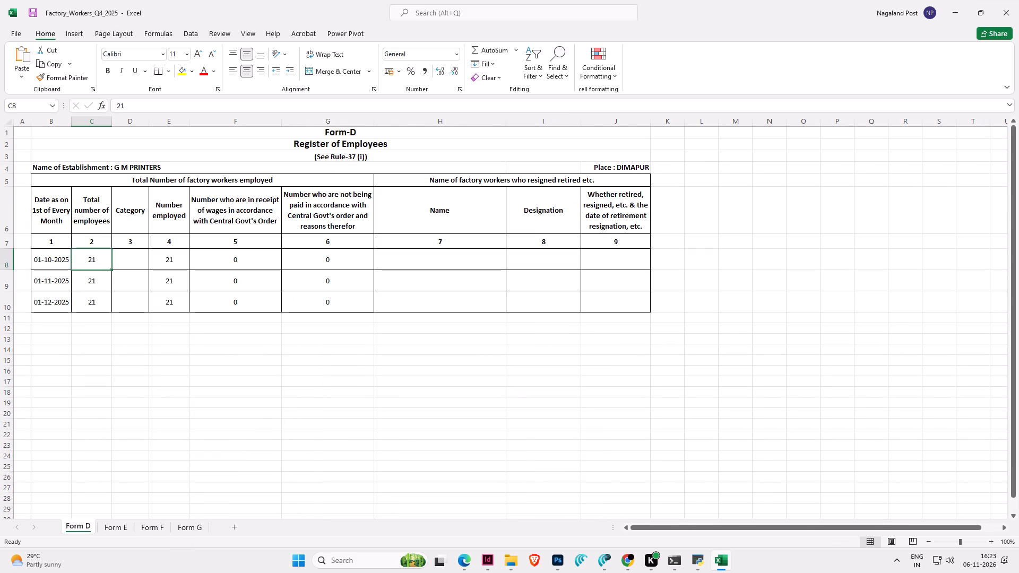
{"action": "type", "text": "20"}
{"action": "key", "text": "Tab"}
{"action": "key", "text": "Return"}
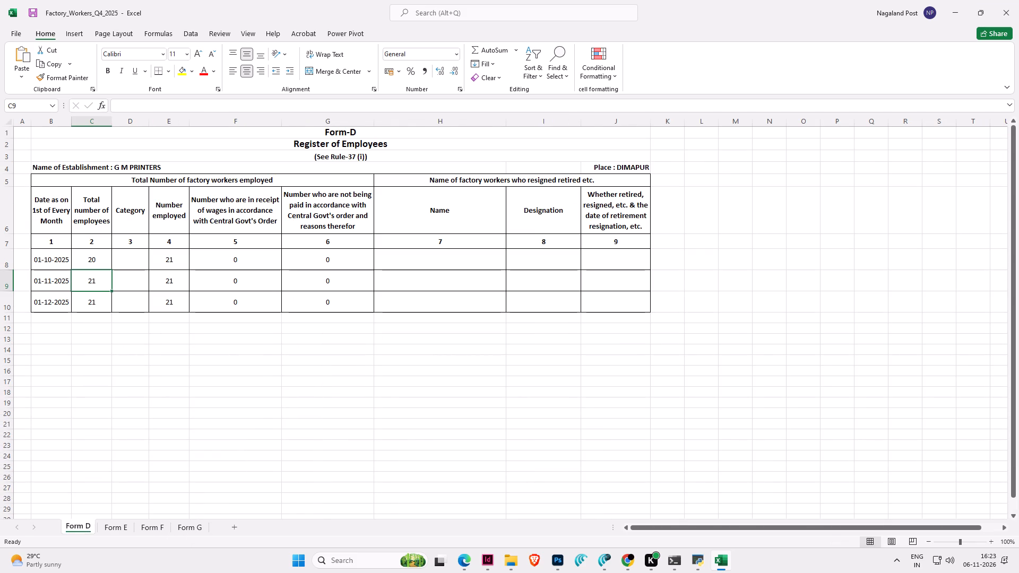
{"action": "type", "text": "20"}
{"action": "key", "text": "Return"}
{"action": "type", "text": "20"}
{"action": "key", "text": "Return"}
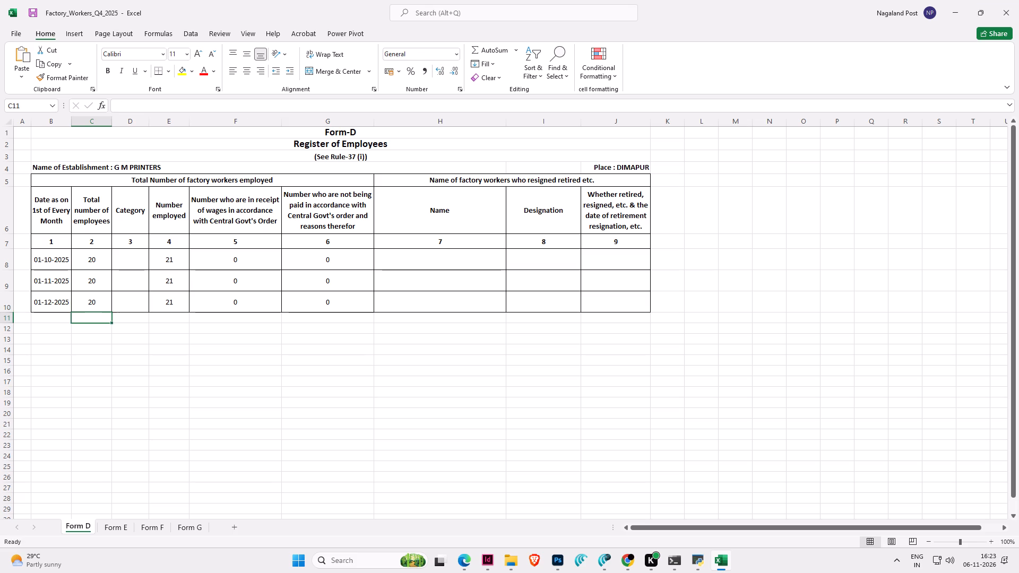
Set Form D's number employed in column 4 to 20 for all three months, and save the workbook.
{"action": "left_click", "coordinate": [172, 259]}
{"action": "type", "text": "20"}
{"action": "key", "text": "Return"}
{"action": "type", "text": "20"}
{"action": "key", "text": "Return"}
{"action": "type", "text": "20"}
{"action": "key", "text": "Return"}
{"action": "key", "text": "ctrl+s"}
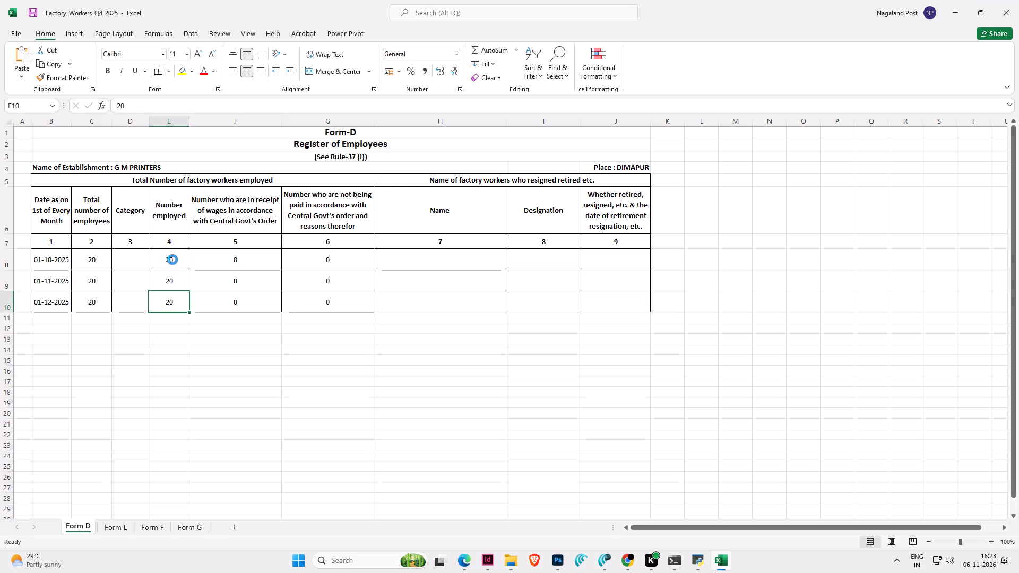
{"action": "left_click", "coordinate": [266, 405]}
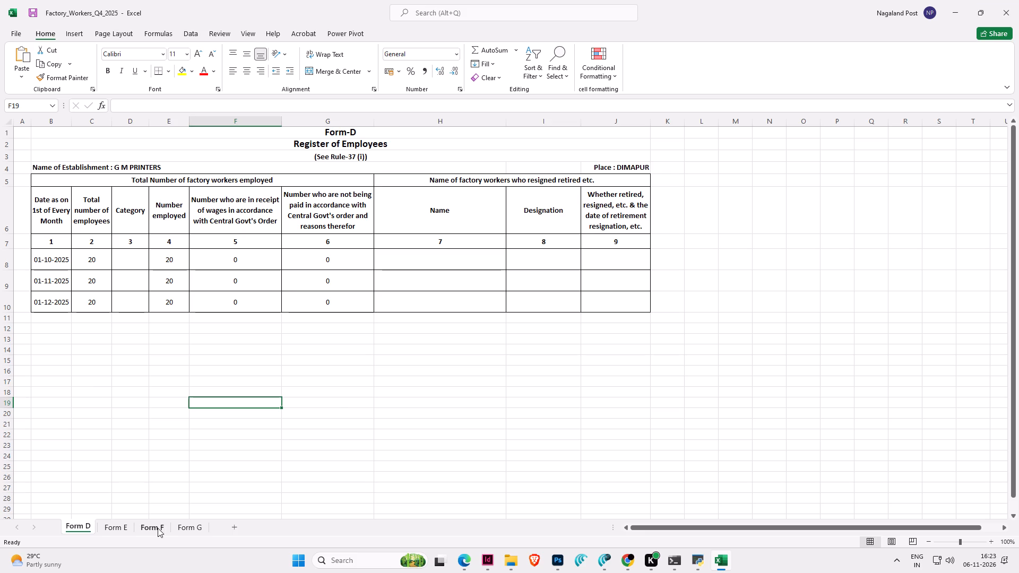
Review the Form E service register, the last entries of the Form F leave register and the Form G master roll.
{"action": "left_click", "coordinate": [125, 527]}
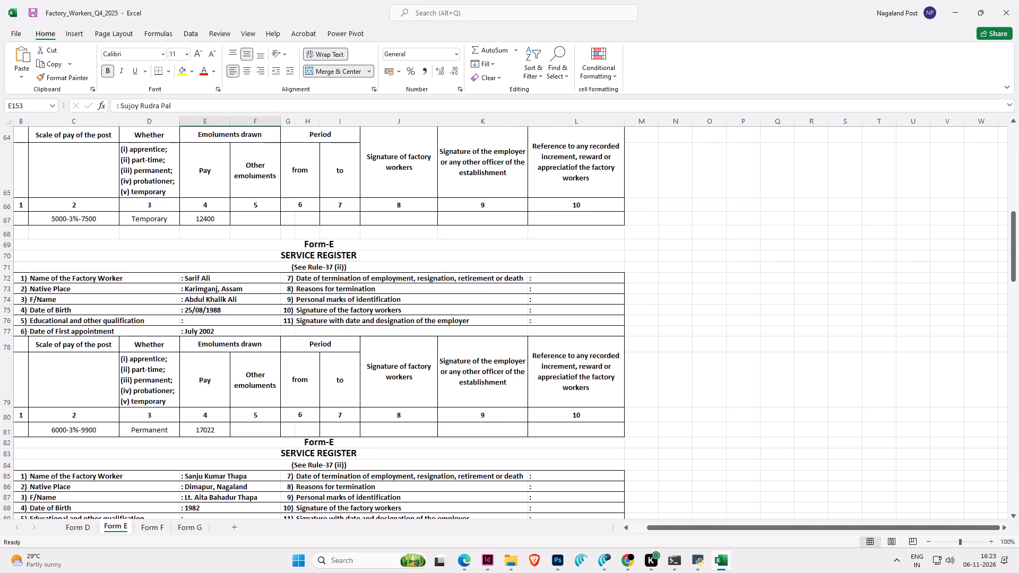
{"action": "scroll", "coordinate": [298, 372], "scroll_direction": "up", "scroll_amount": 4}
{"action": "left_click", "coordinate": [148, 527]}
{"action": "scroll", "coordinate": [188, 362], "scroll_direction": "up", "scroll_amount": 5}
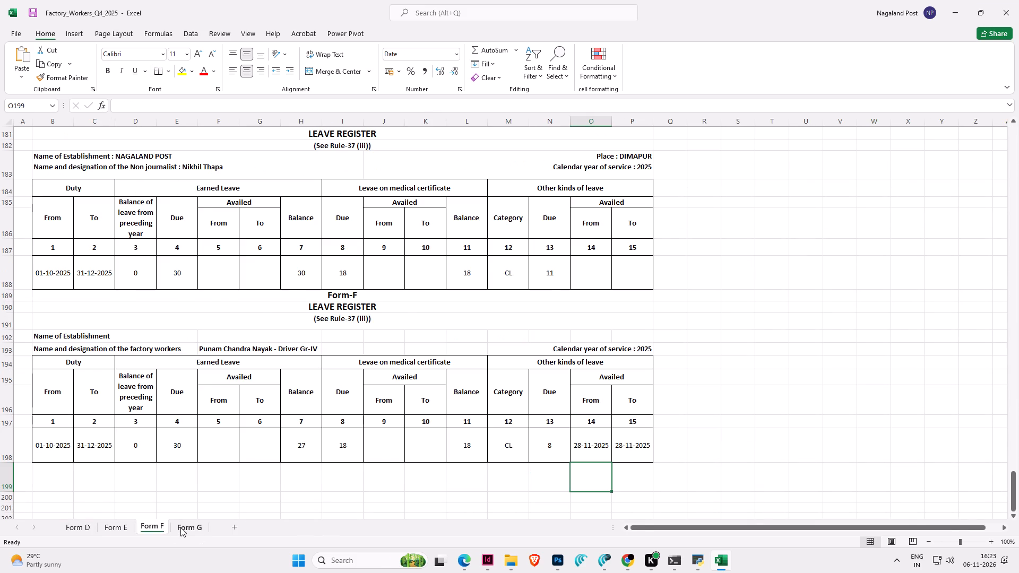
{"action": "left_click", "coordinate": [180, 527]}
{"action": "scroll", "coordinate": [224, 361], "scroll_direction": "up", "scroll_amount": 9}
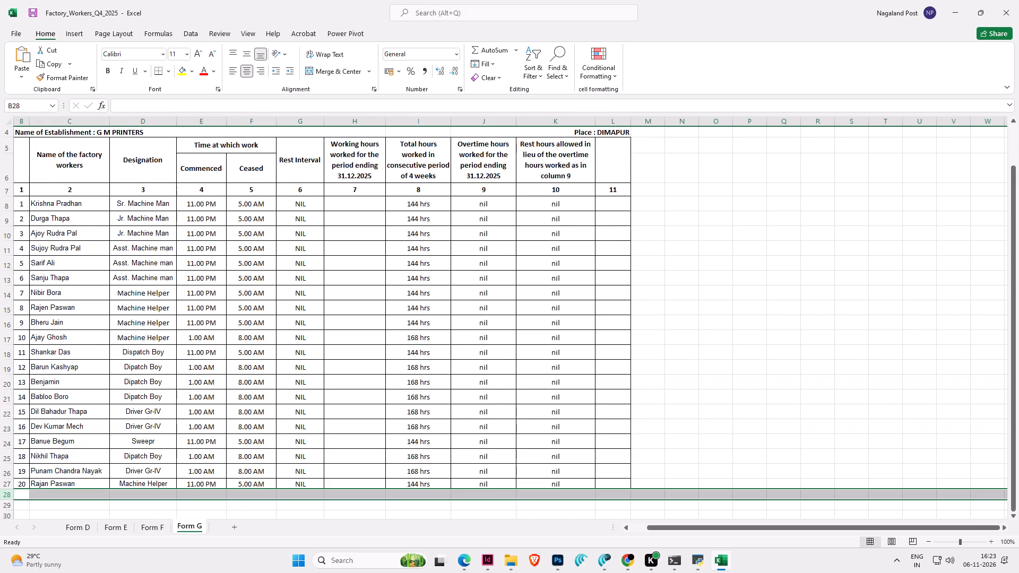
Save the Factory_Workers_Q4_2025 workbook and close it, returning to the 4th Quarter 2025 folder.
{"action": "key", "text": "ctrl+s"}
{"action": "left_click", "coordinate": [1011, 10]}
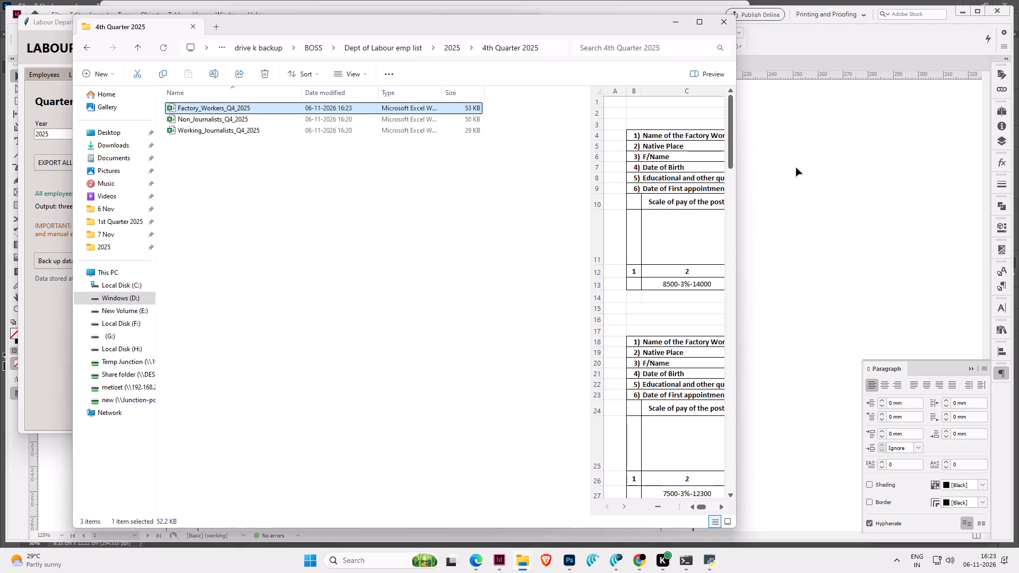
{"action": "left_click", "coordinate": [407, 296]}
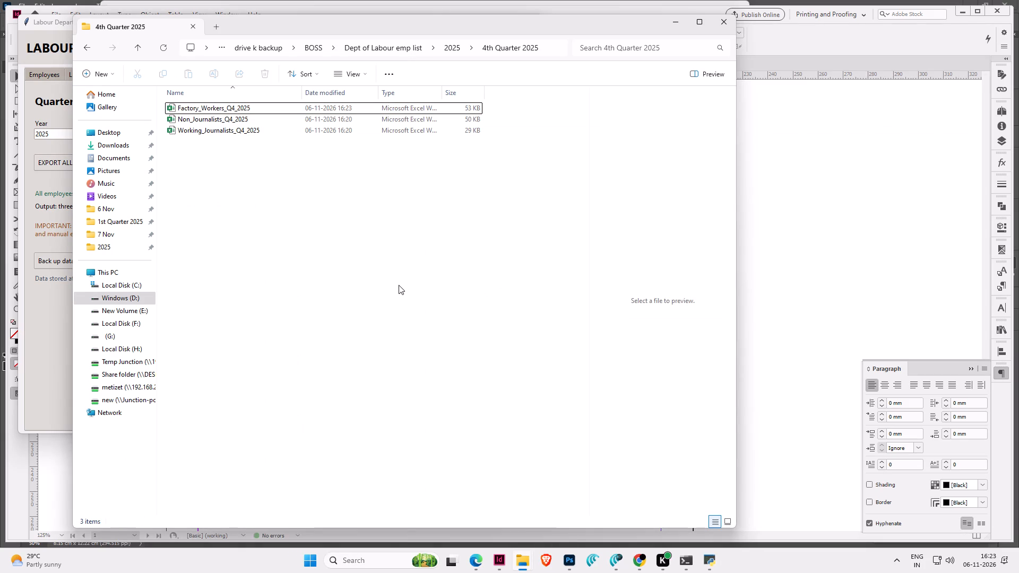
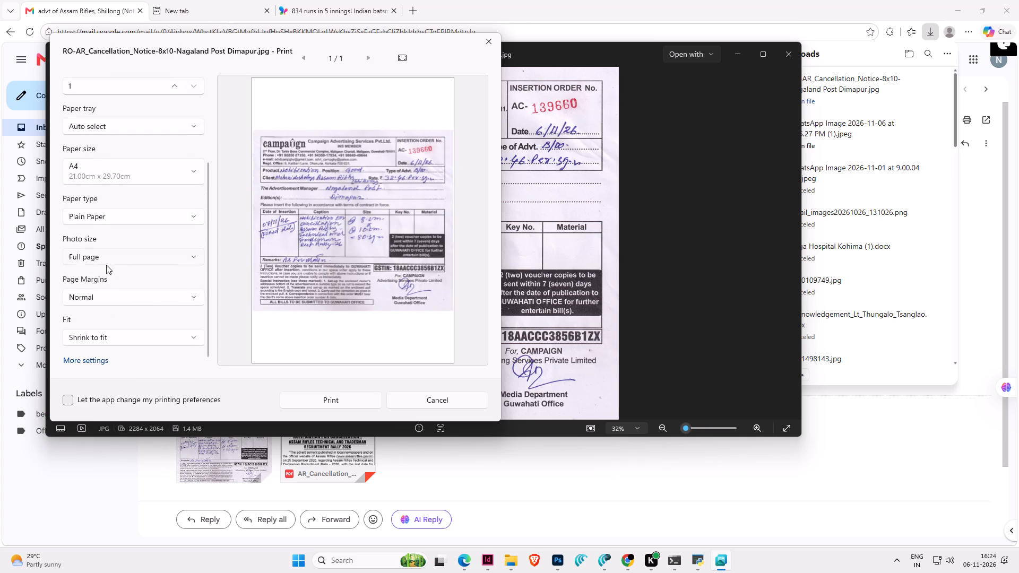
Print the RO-AR cancellation notice image for Nagaland Post Dimapur with the photo size set to Full page.
{"action": "left_click", "coordinate": [106, 263]}
{"action": "left_click", "coordinate": [97, 296]}
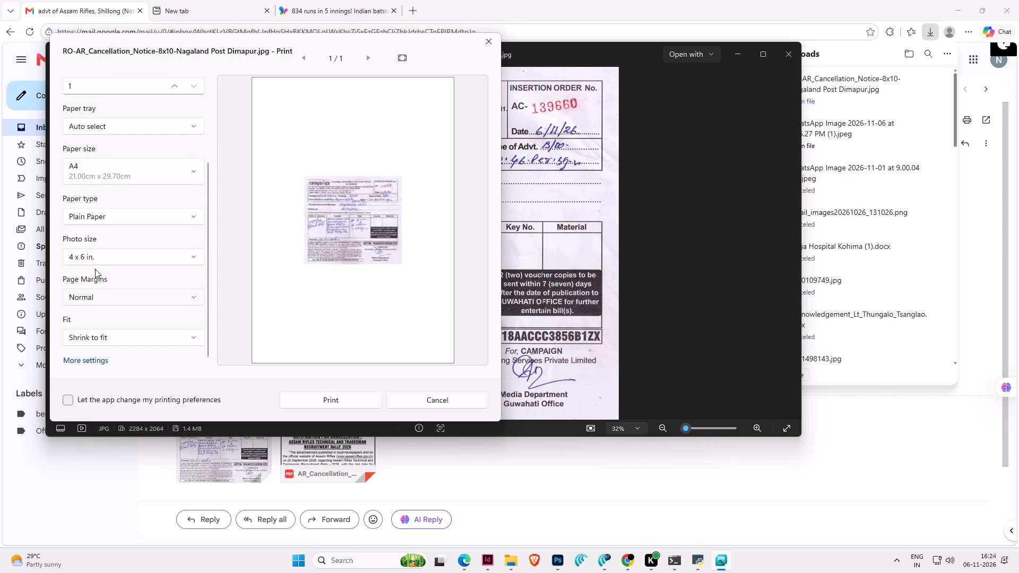
{"action": "left_click", "coordinate": [99, 256]}
{"action": "left_click", "coordinate": [98, 195]}
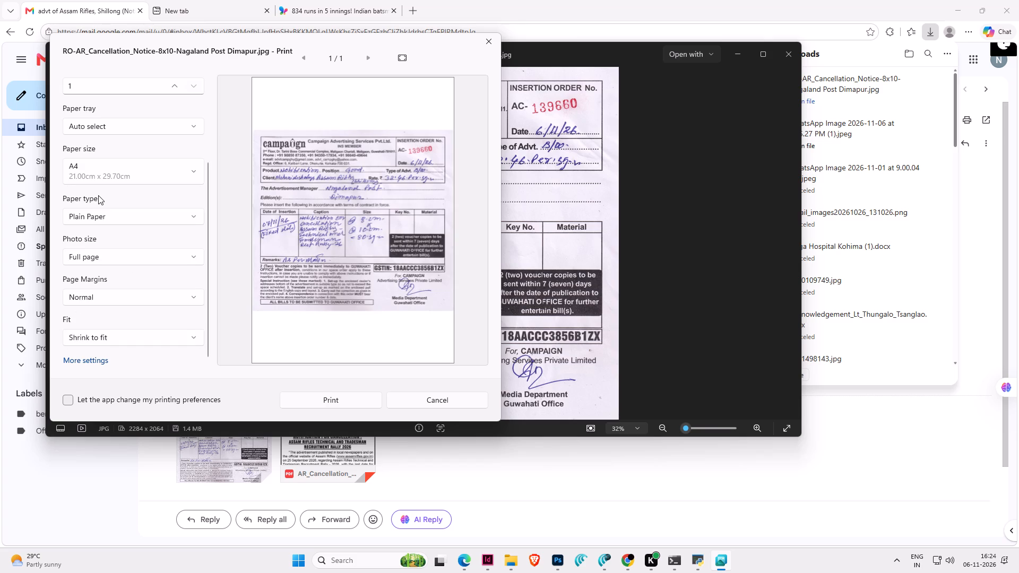
{"action": "left_click", "coordinate": [354, 402]}
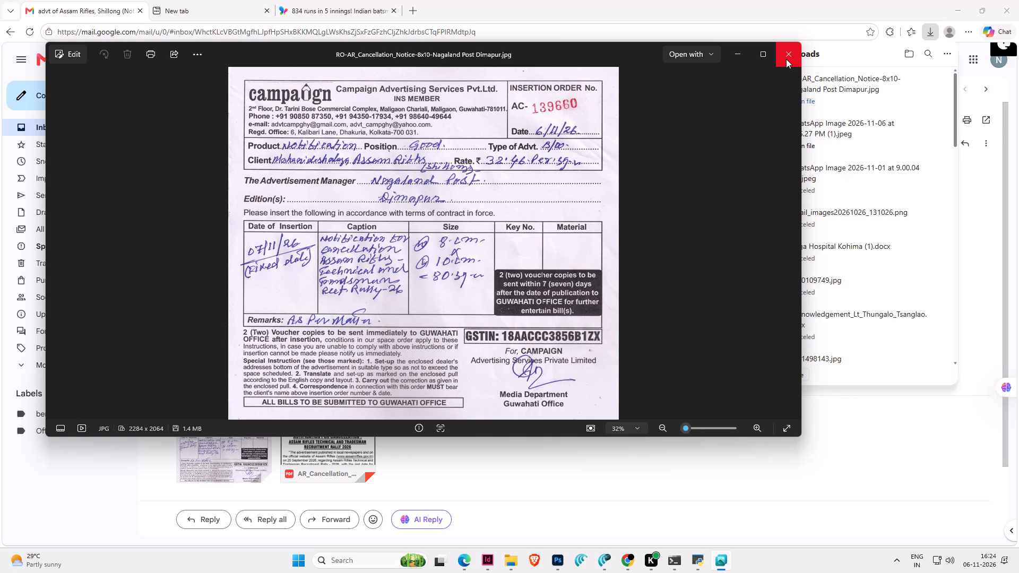
{"action": "left_click_drag", "start_coordinate": [786, 59], "coordinate": [745, 222]}
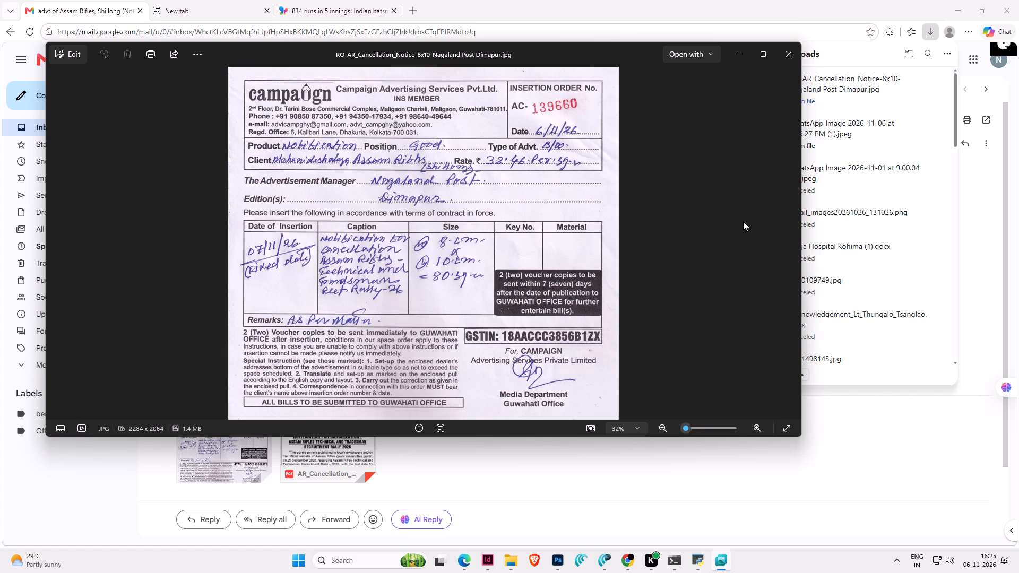